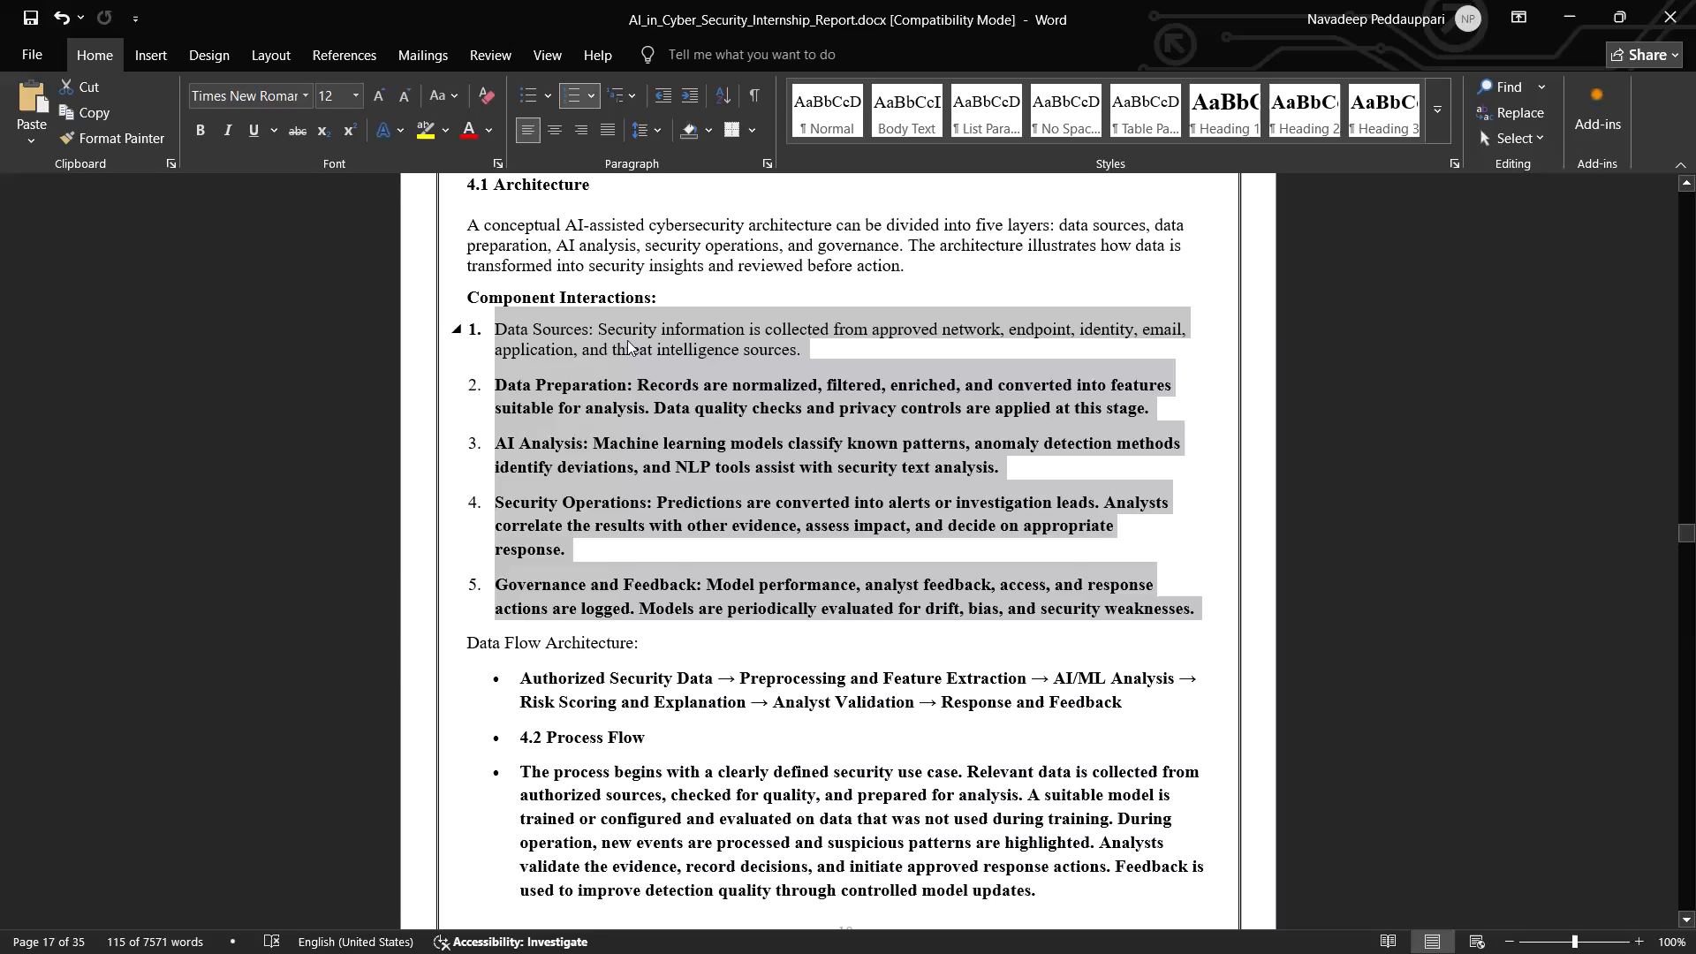
Copy the plain formatting of the Data Sources item onto items 2 to 5 of the Component Interactions list.
scroll(640, 536, "down", 1)
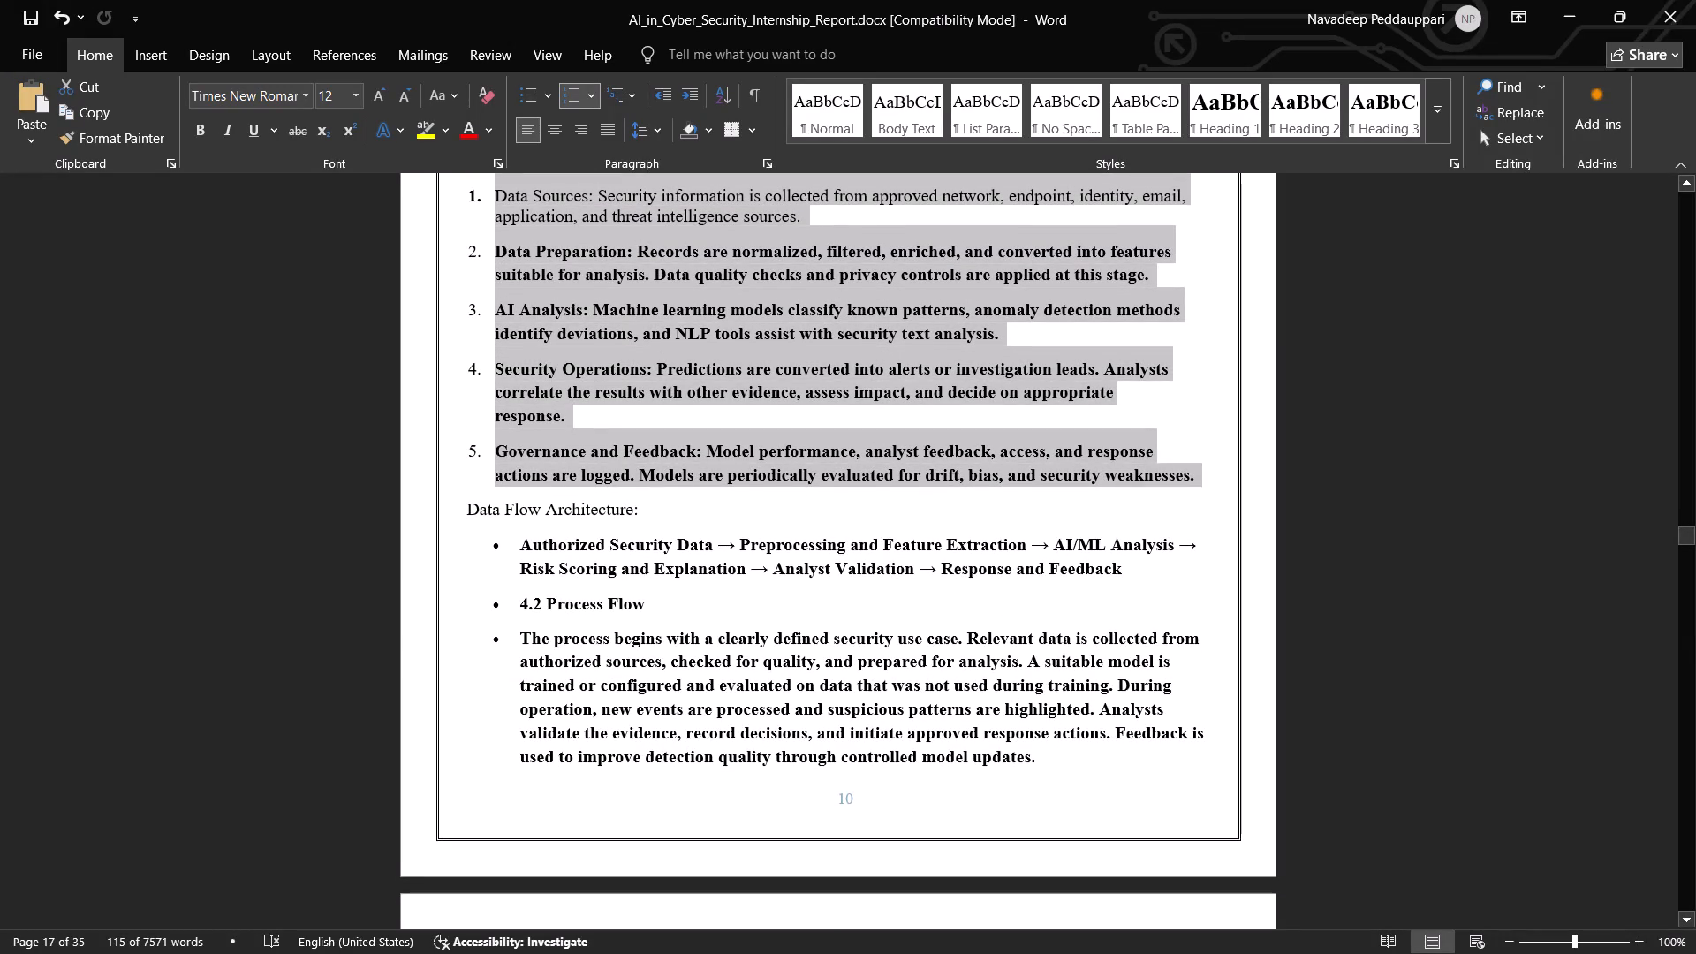
scroll(667, 530, "up", 1)
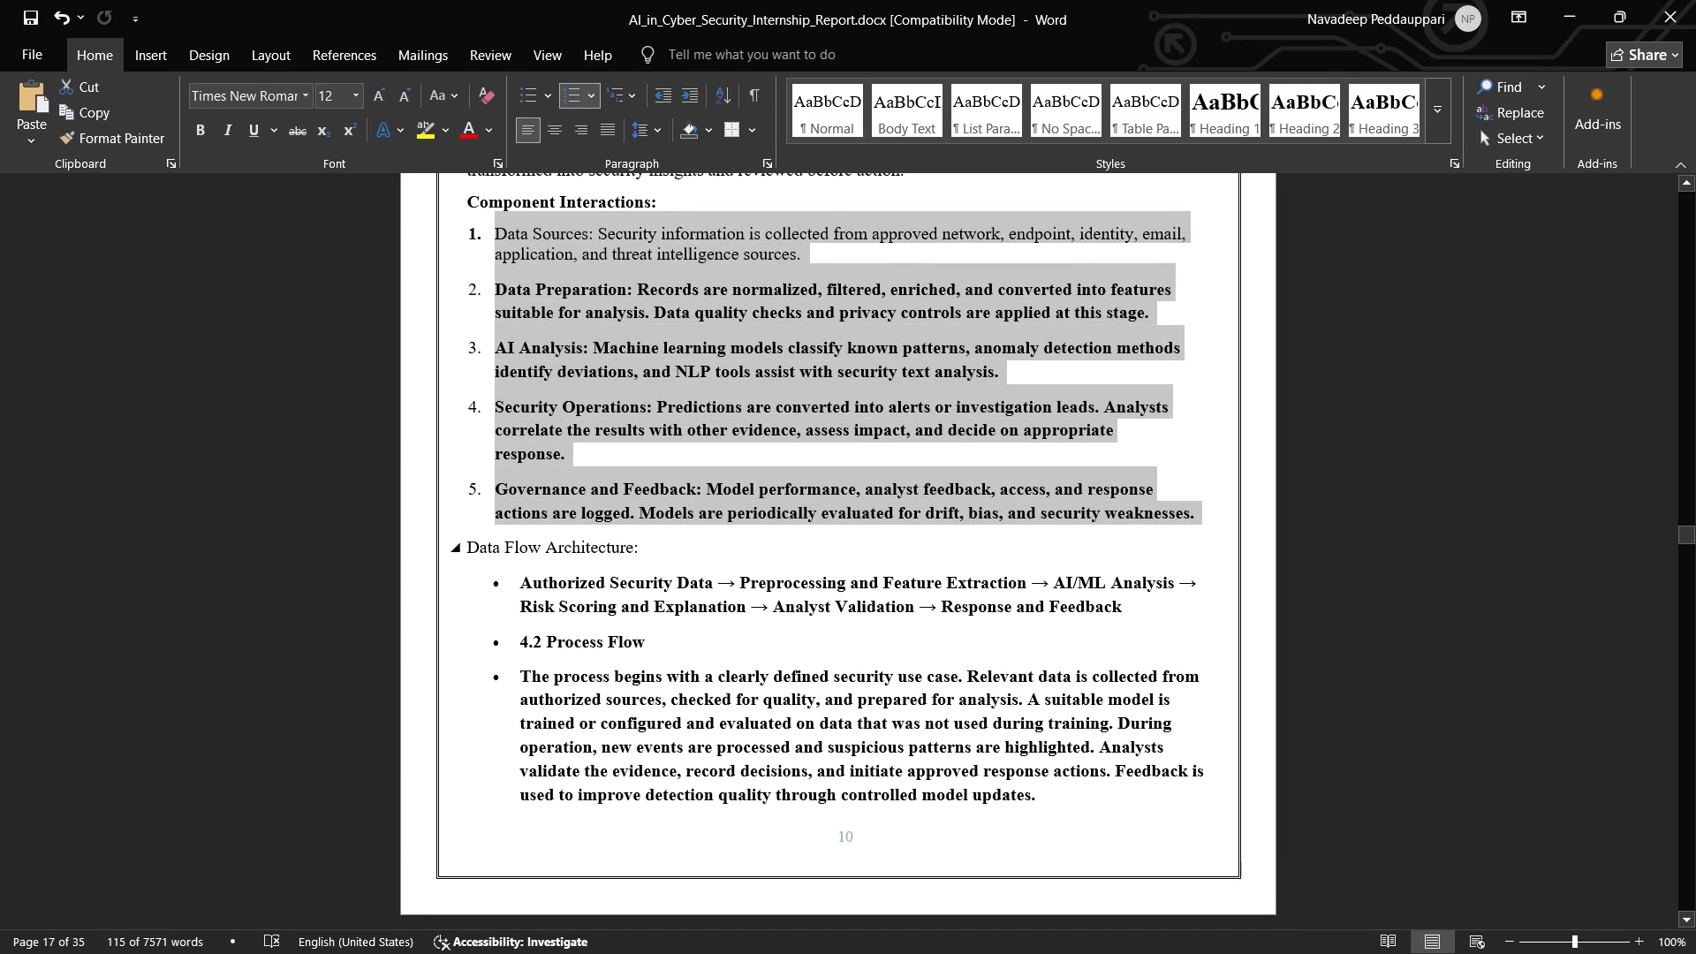
scroll(667, 530, "up", 1)
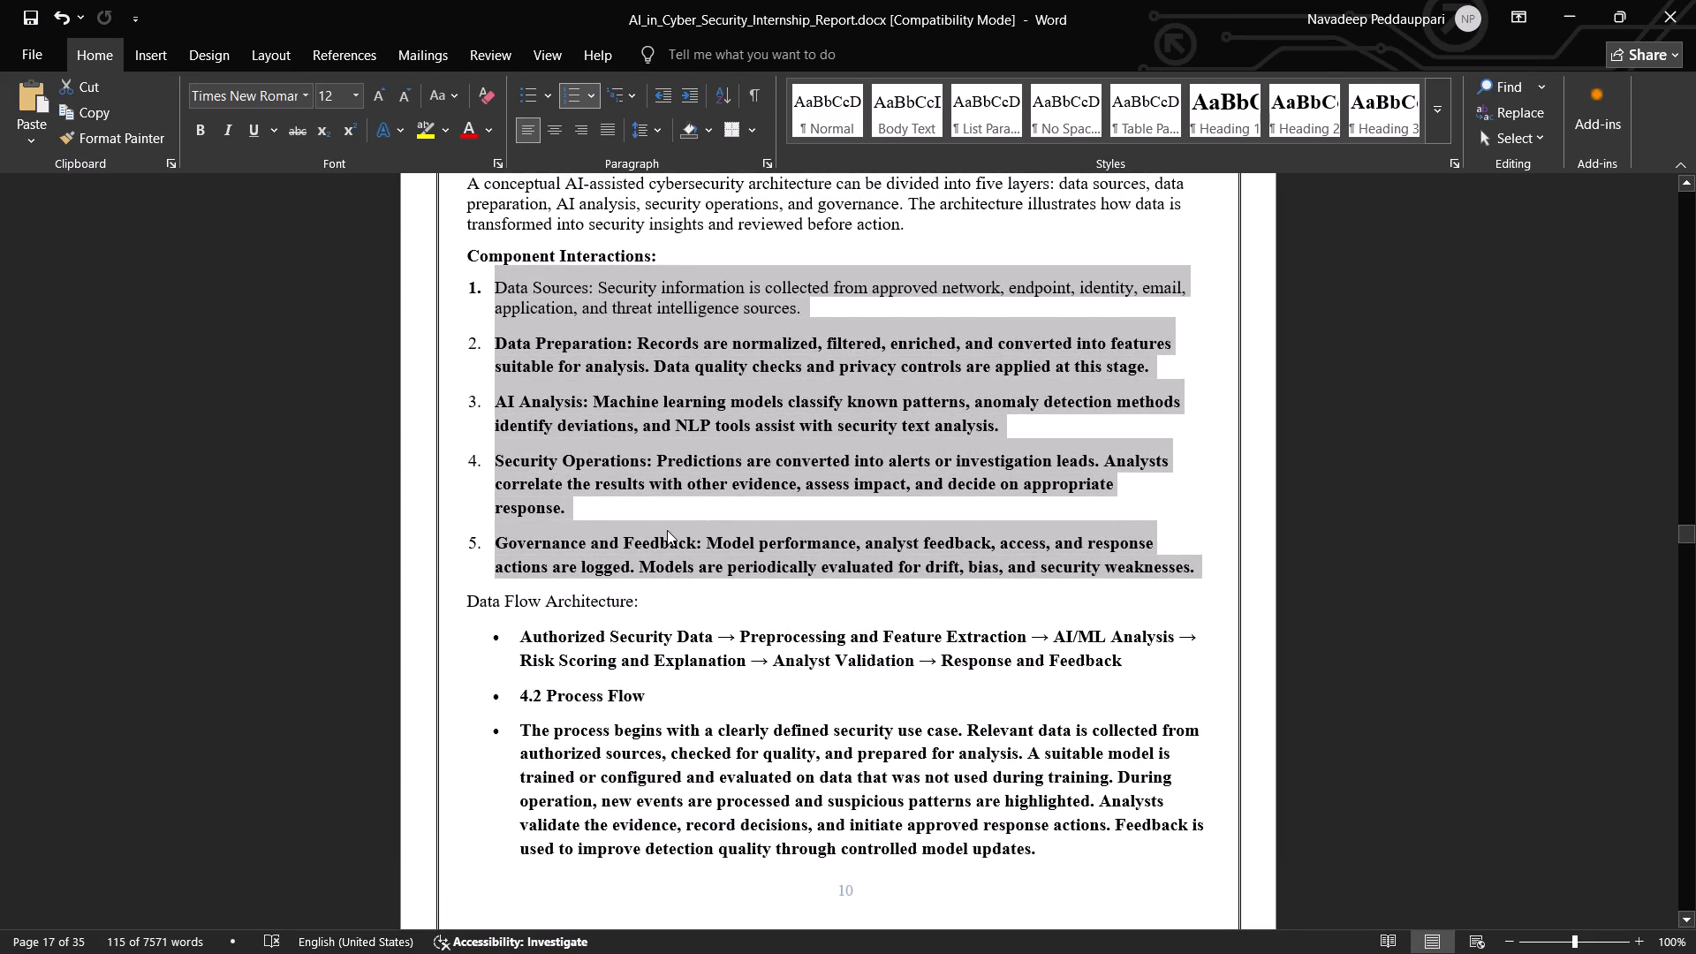
scroll(667, 530, "up", 2)
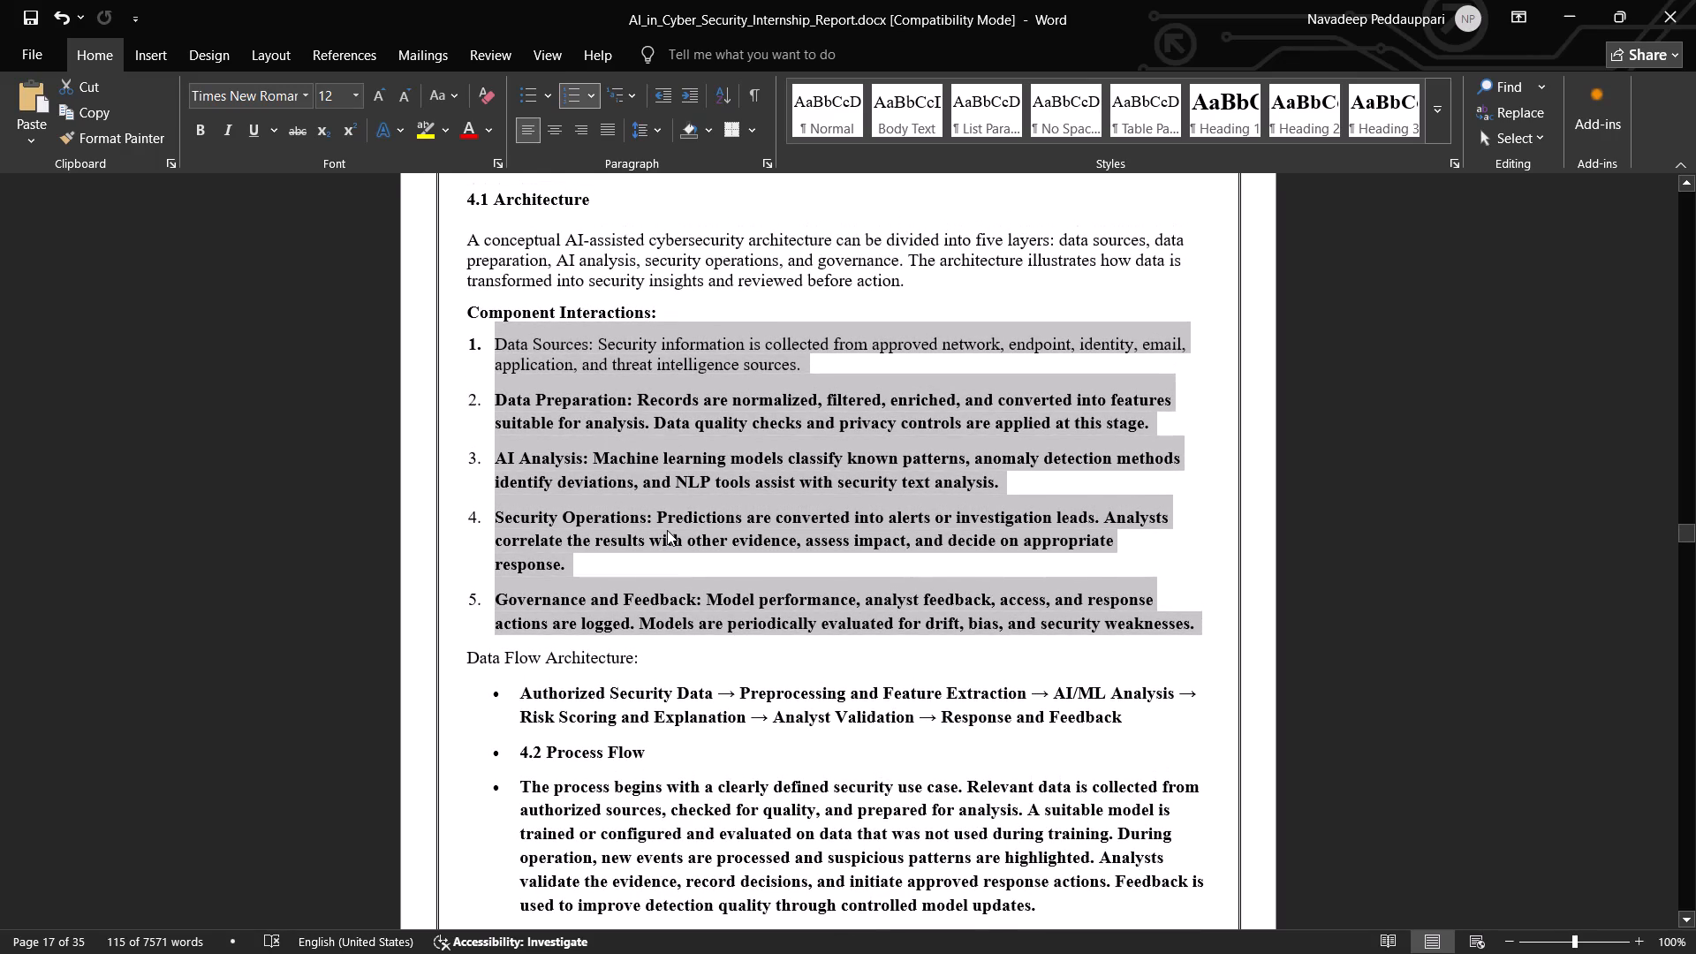
scroll(667, 530, "up", 2)
left_click(504, 342)
left_click_drag(504, 342, 557, 356)
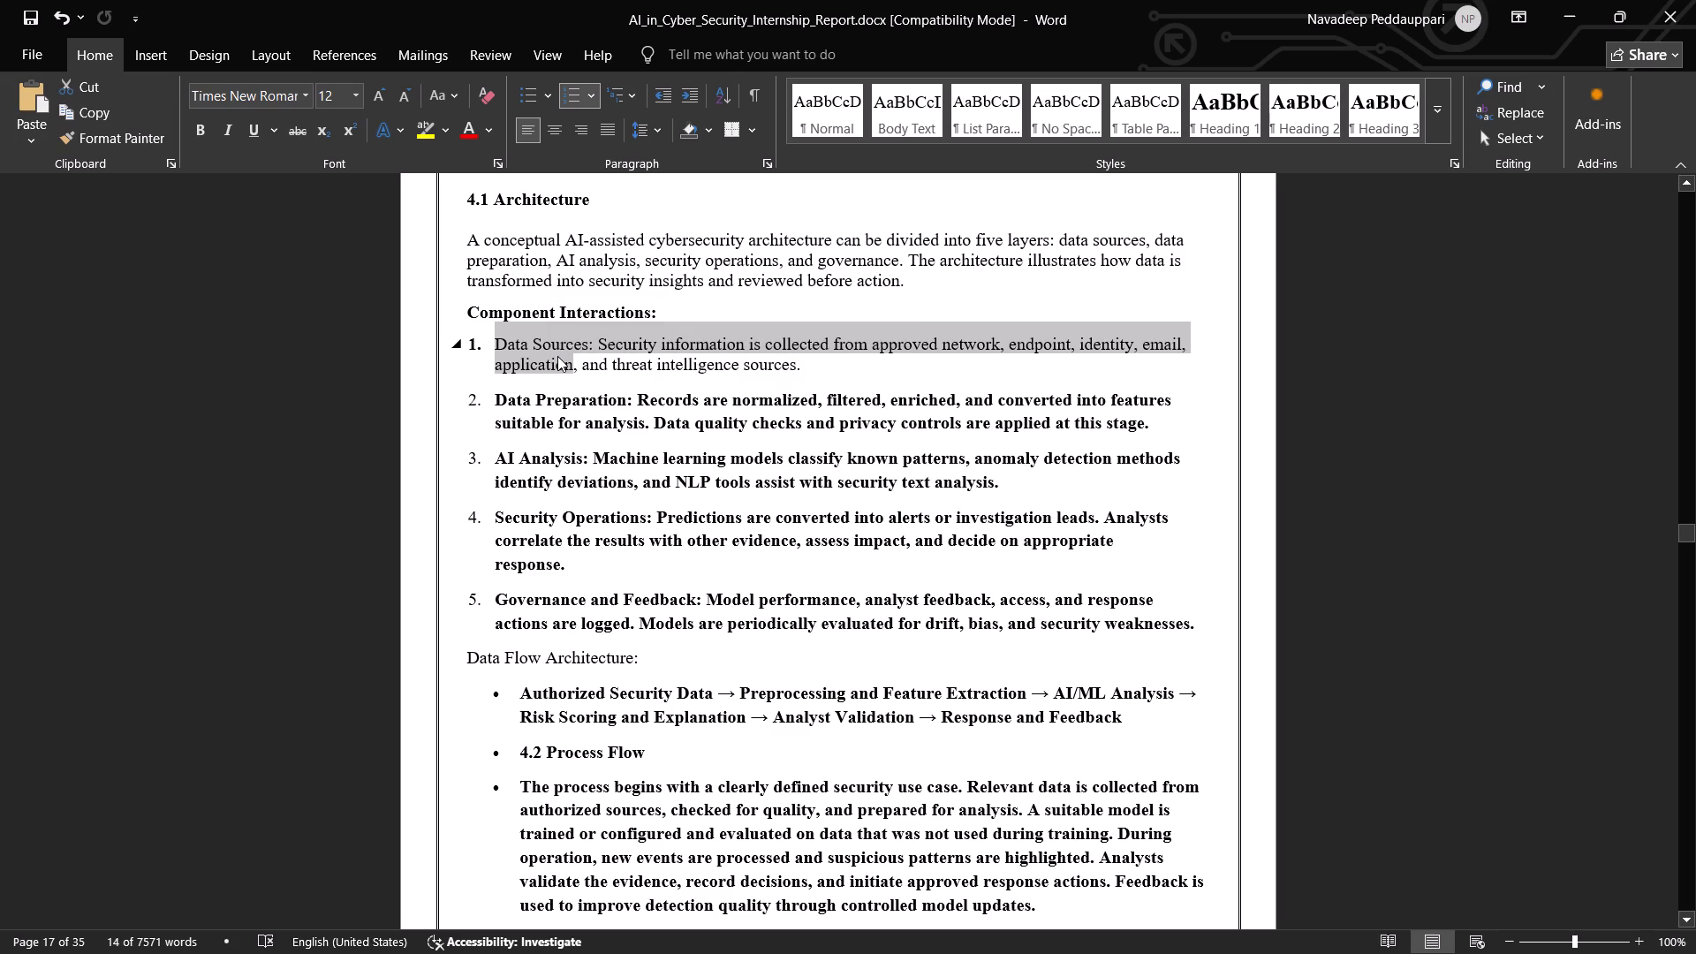
key("ctrl+alt+c")
left_click_drag(500, 397, 511, 400)
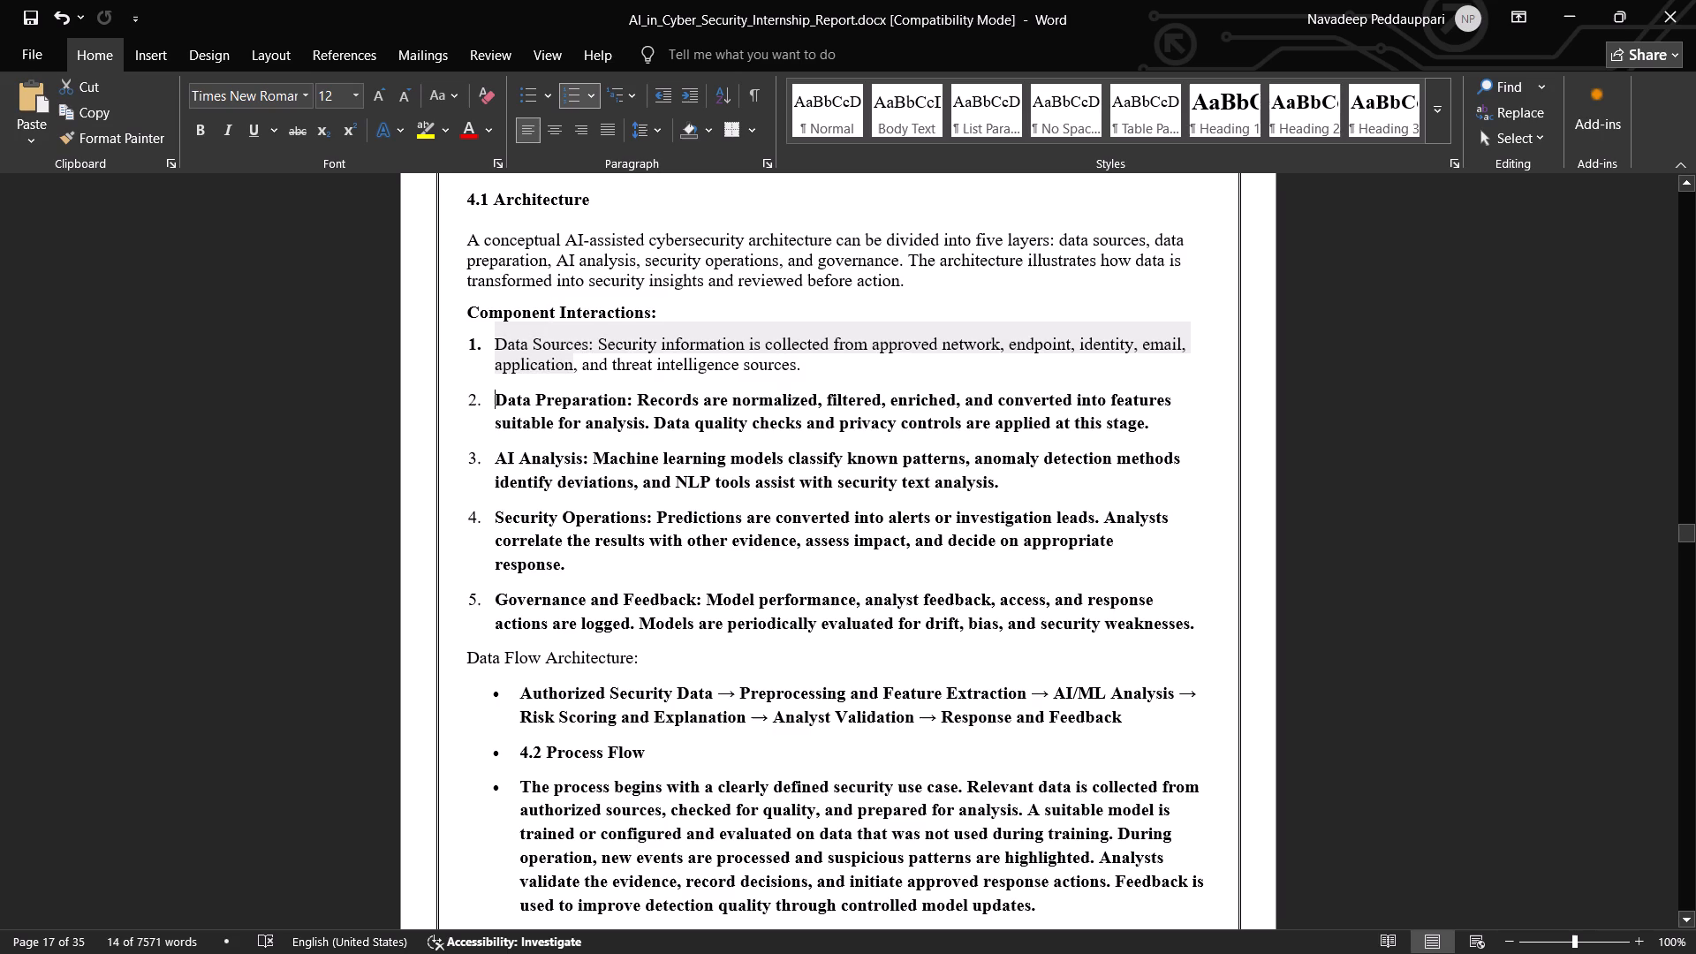
left_click_drag(511, 400, 743, 623)
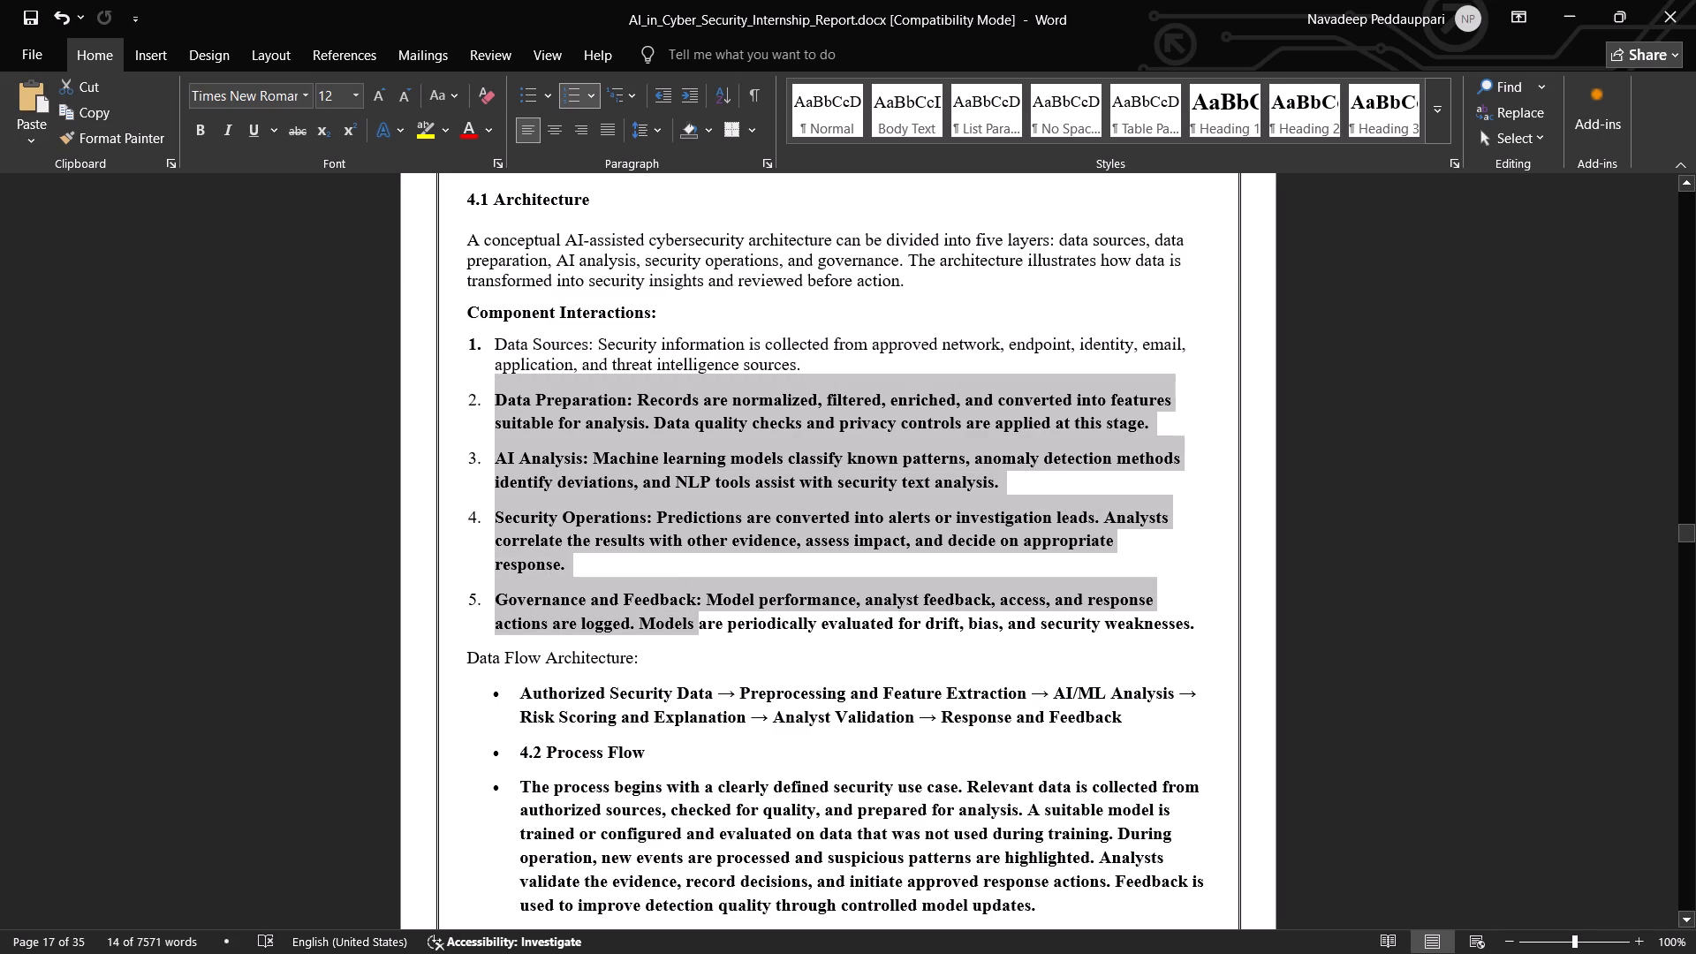
left_click_drag(743, 623, 1208, 619)
key("ctrl+alt+v")
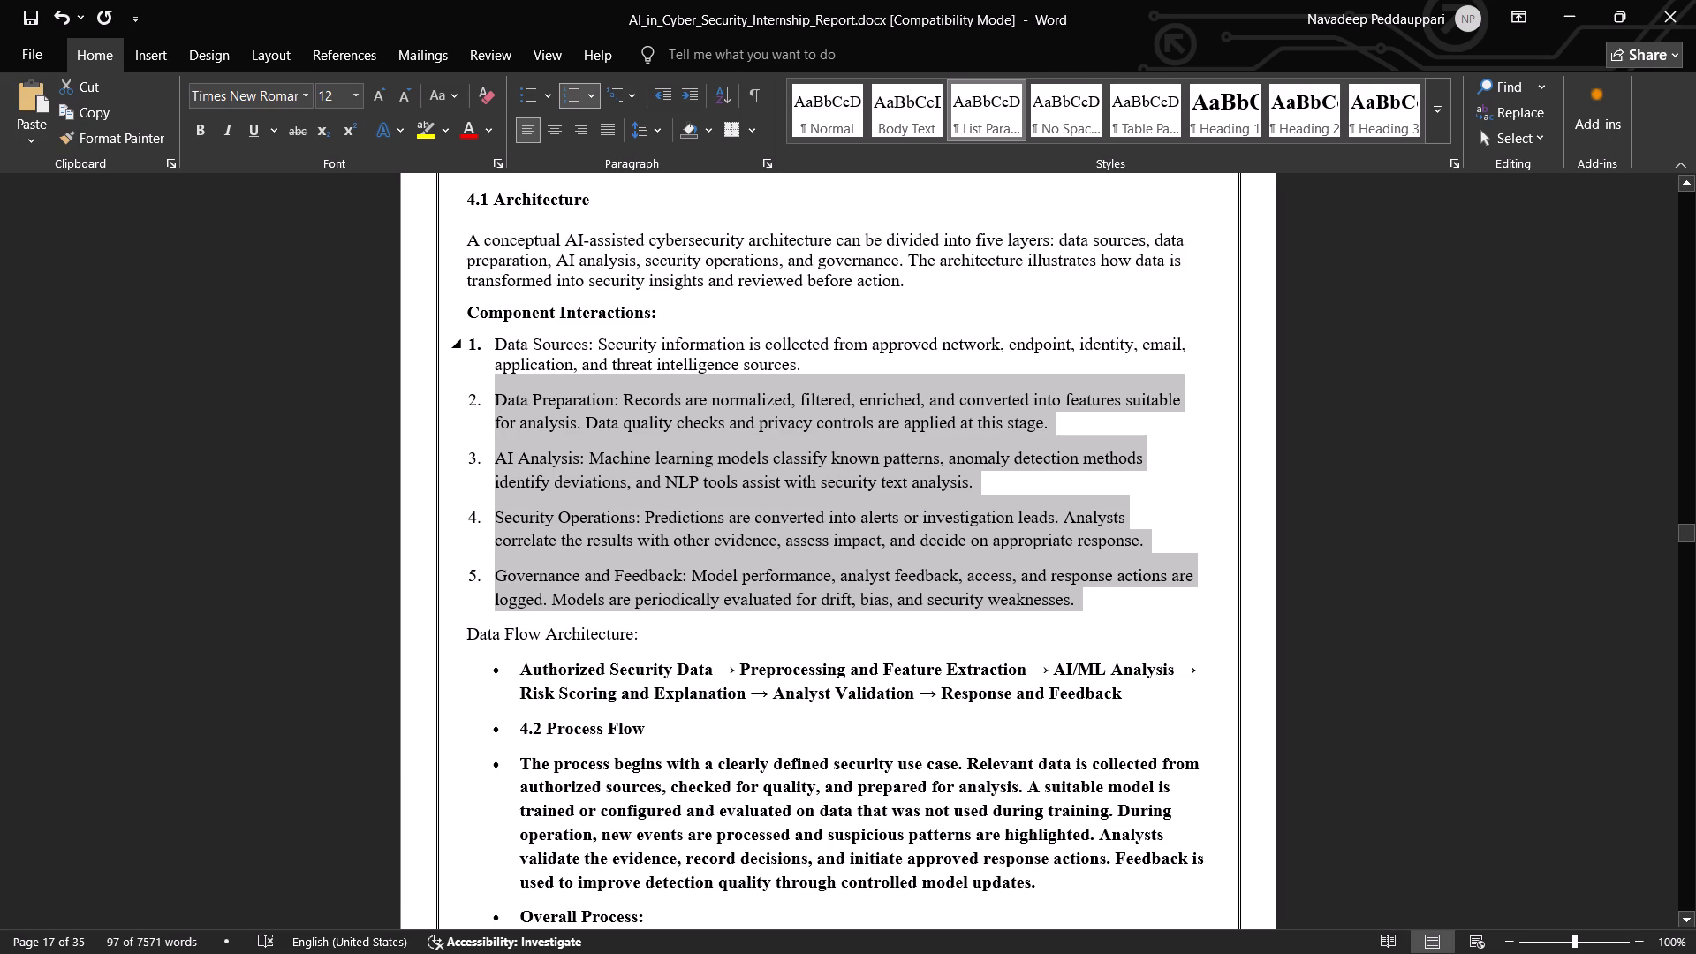
Remove and reapply numbering on all five Component Interactions items so the list takes the standard indent.
left_click_drag(489, 337, 1102, 604)
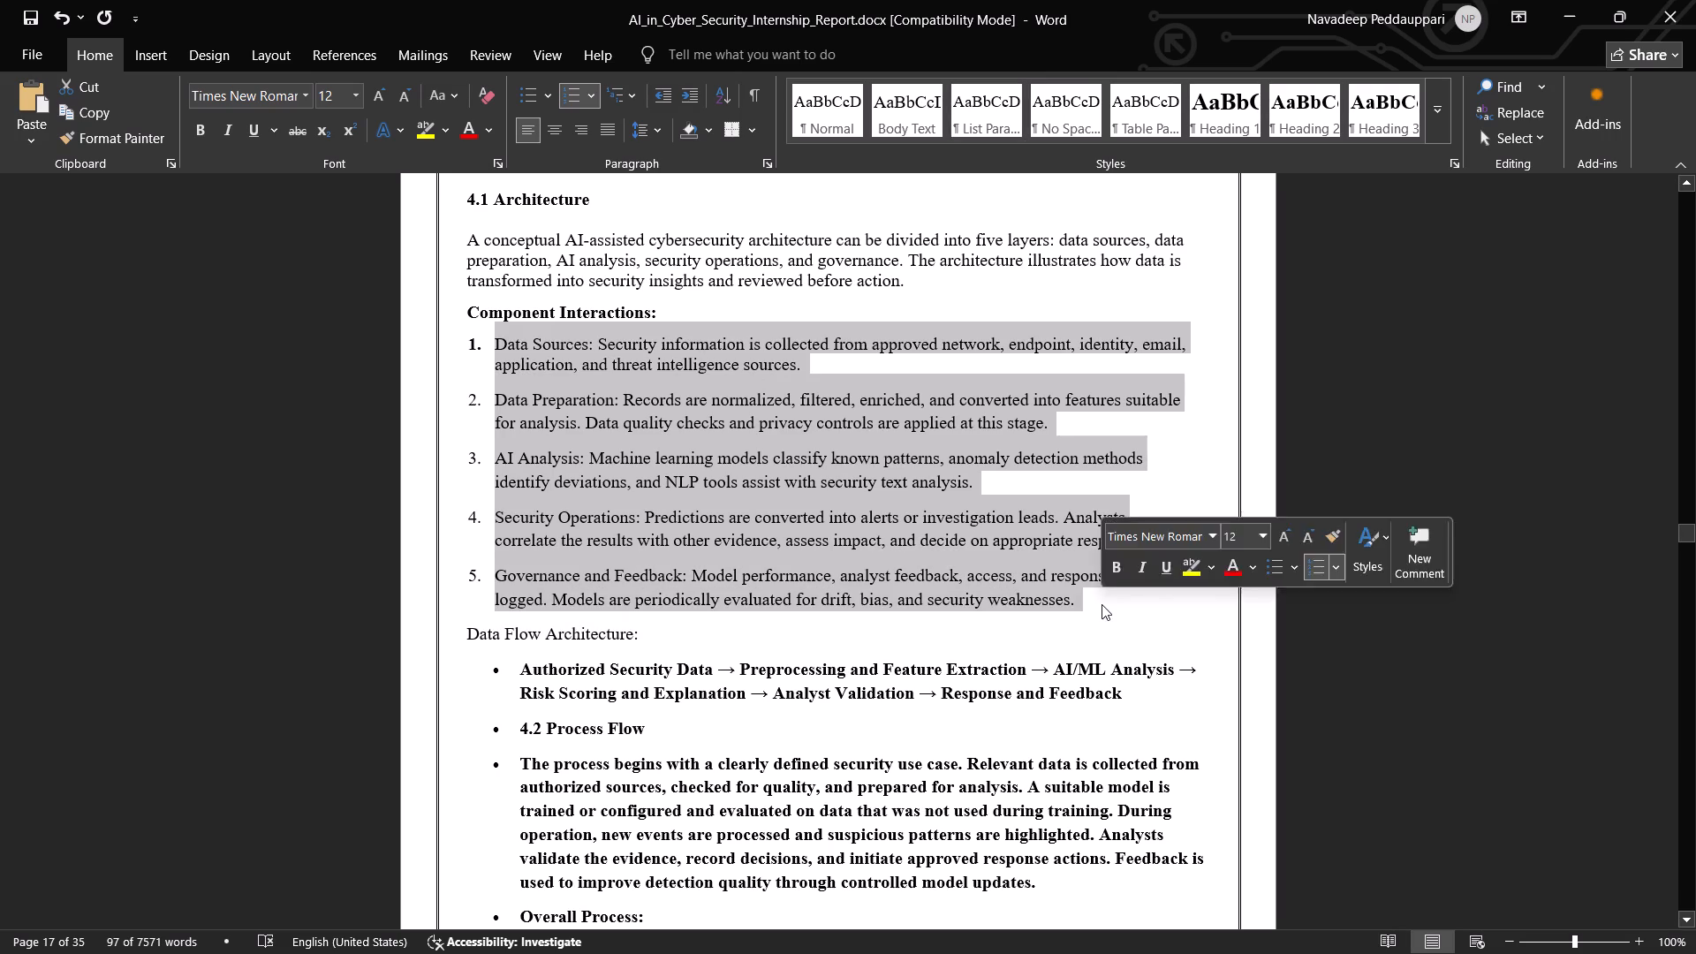
left_click(579, 93)
left_click(579, 93)
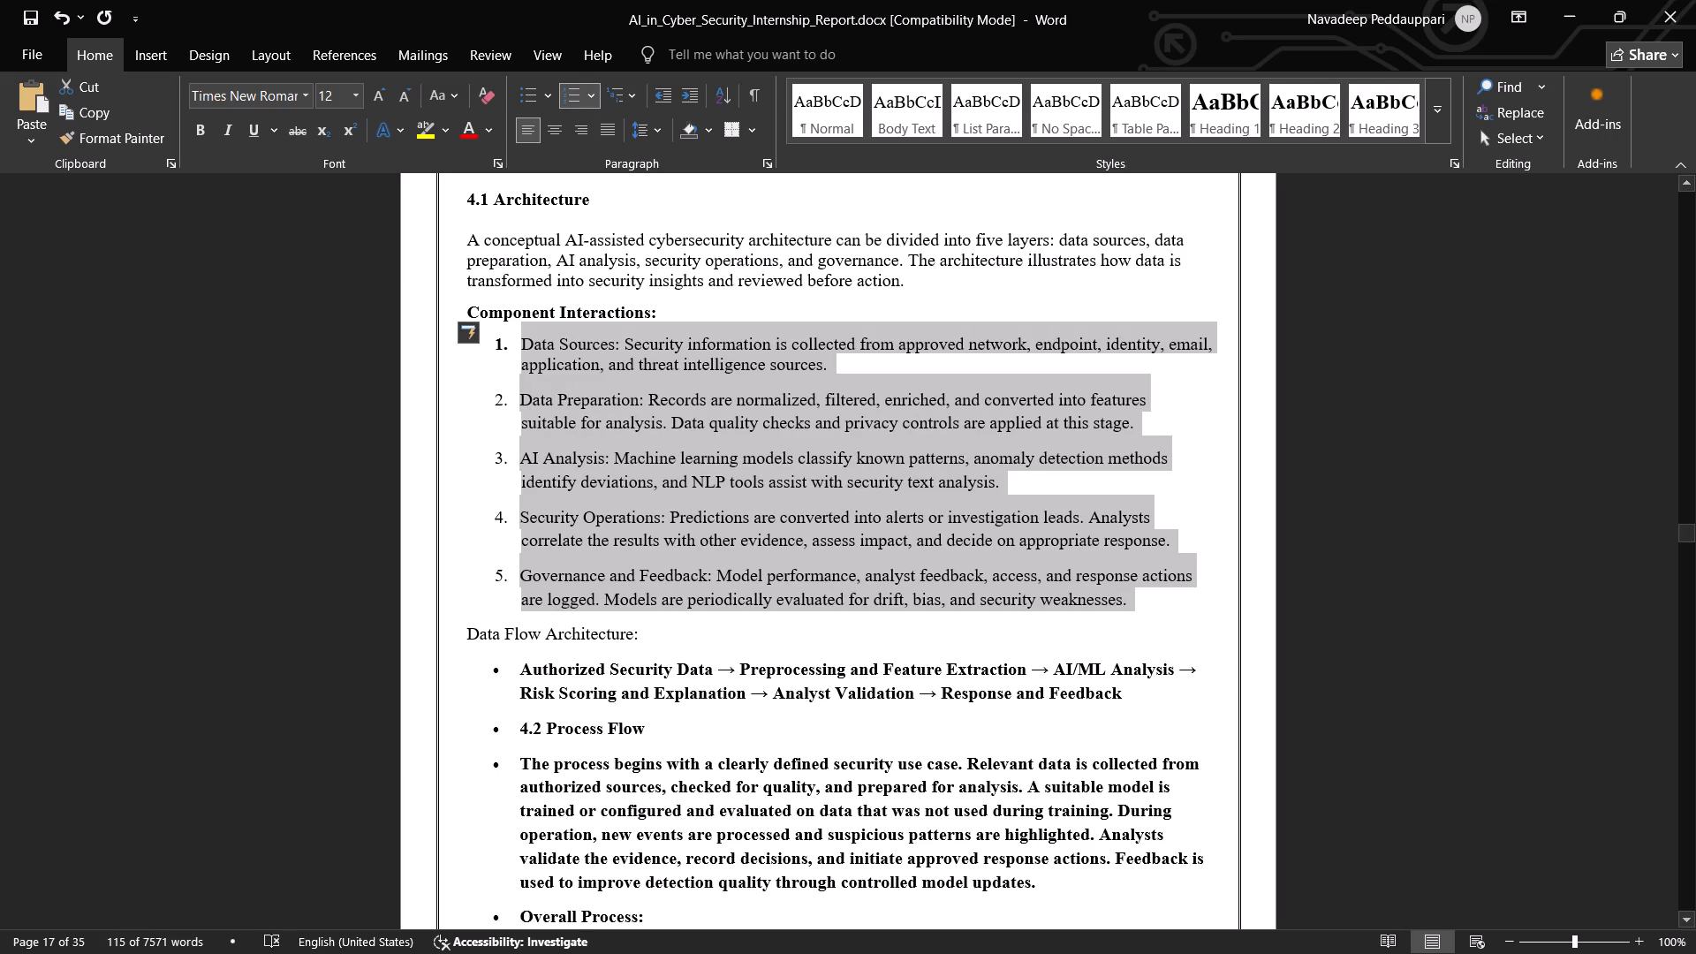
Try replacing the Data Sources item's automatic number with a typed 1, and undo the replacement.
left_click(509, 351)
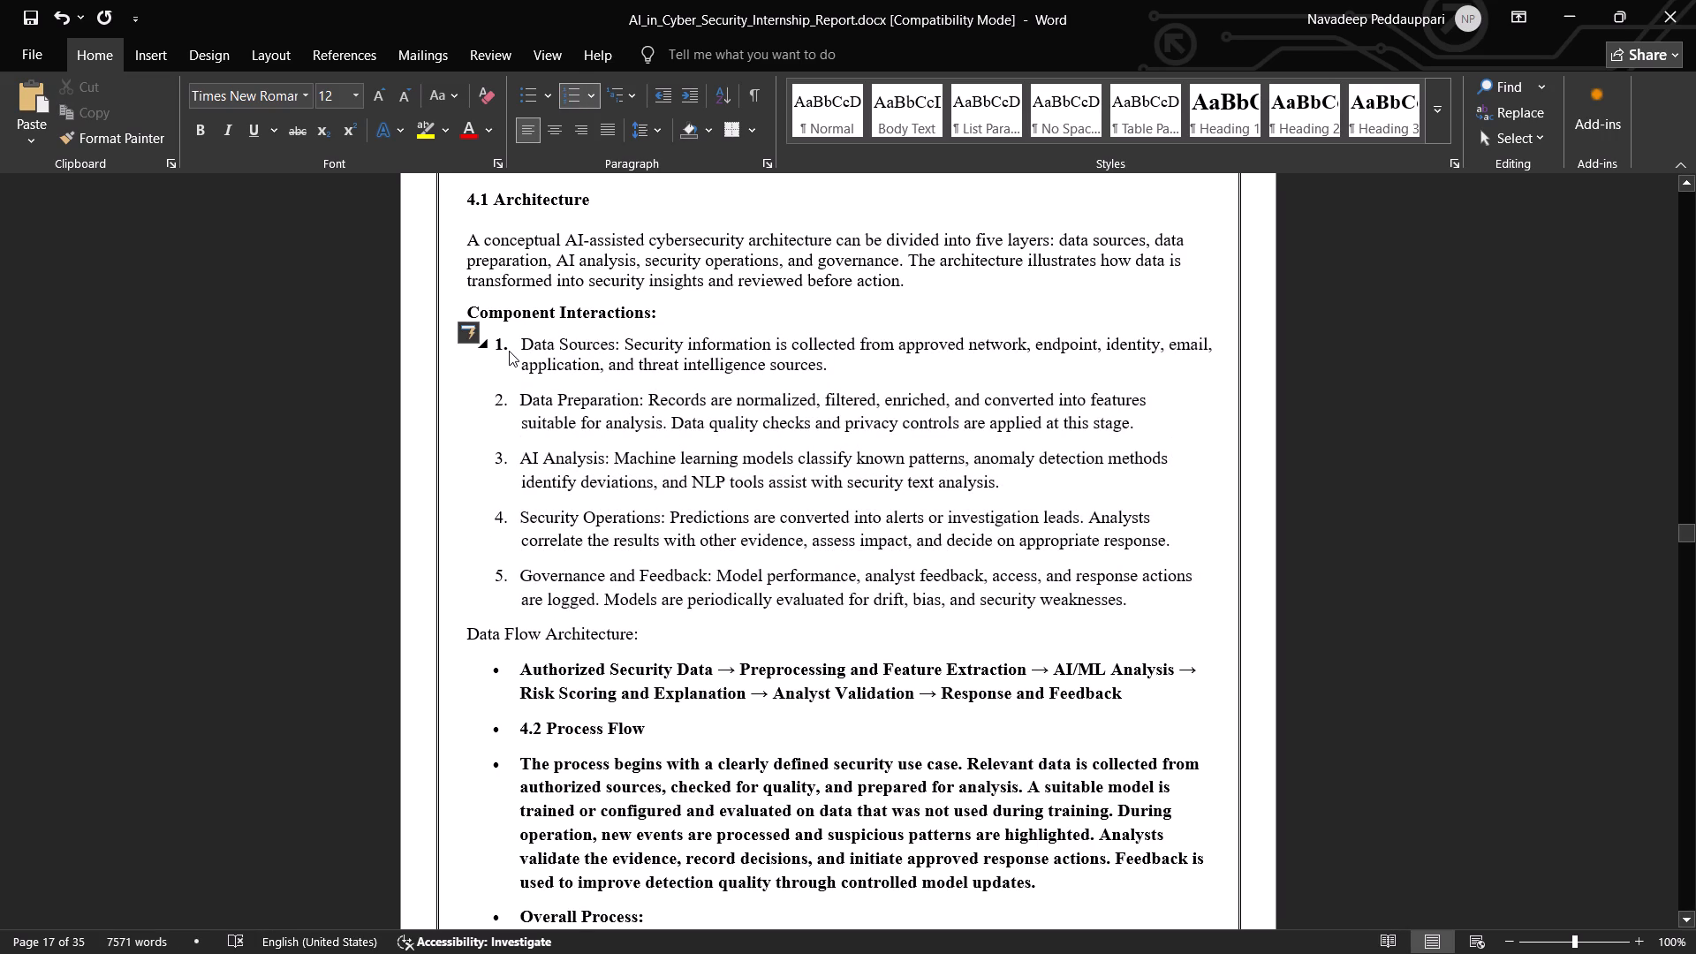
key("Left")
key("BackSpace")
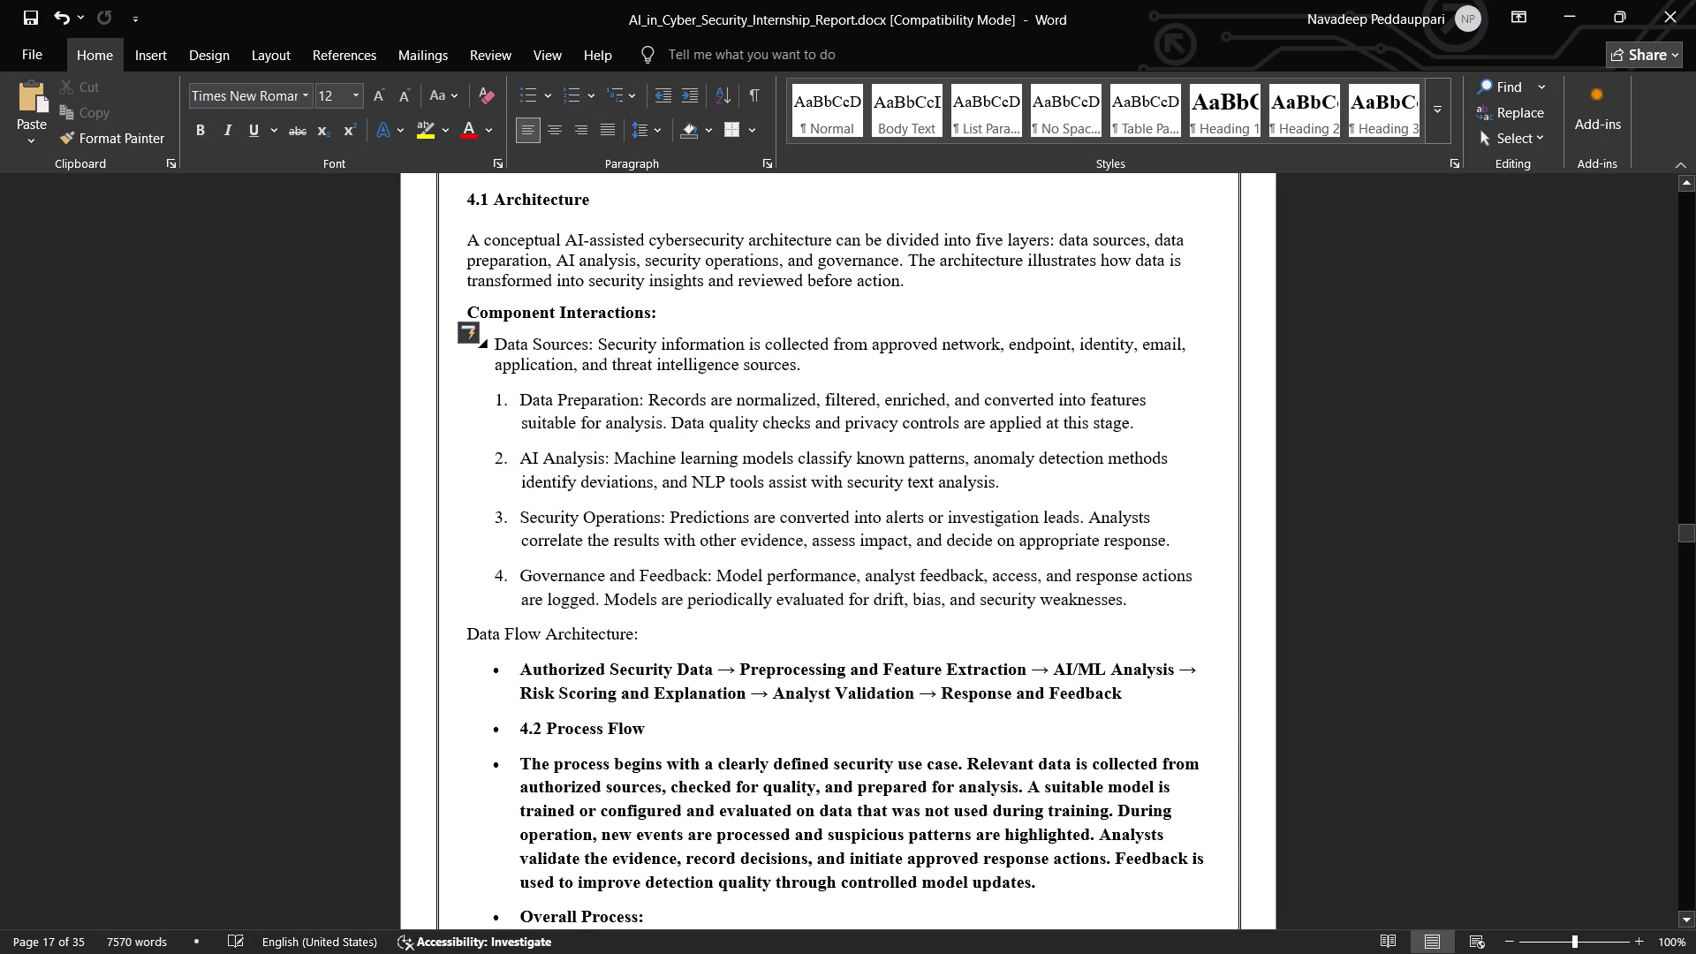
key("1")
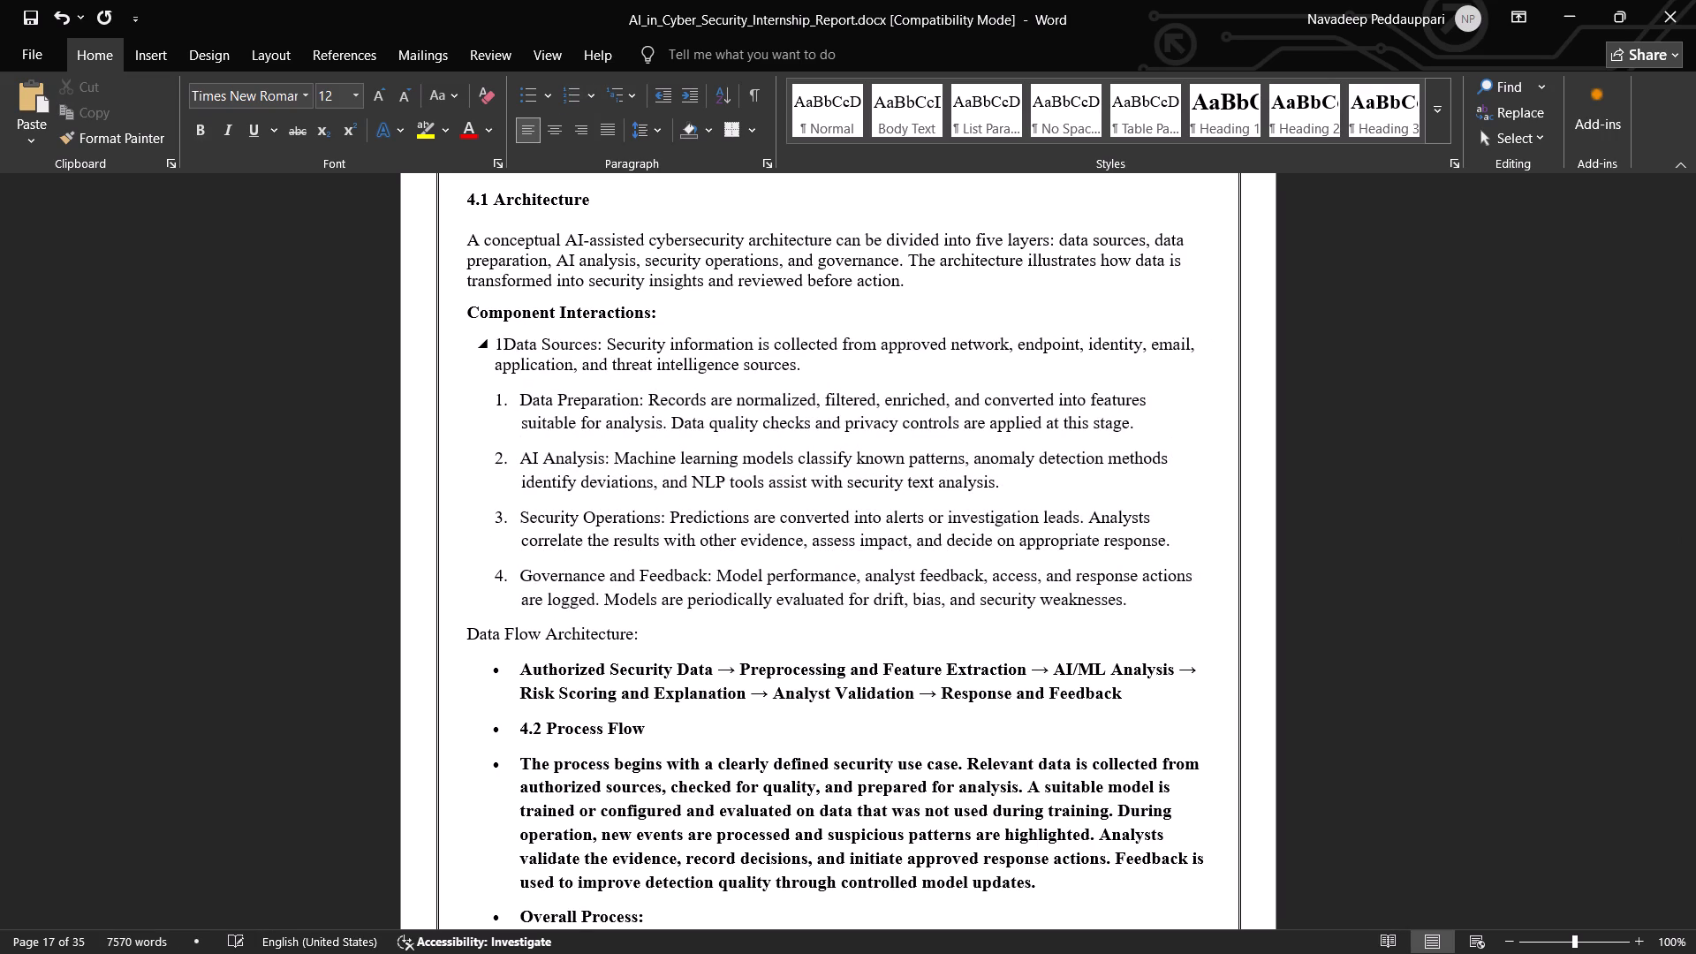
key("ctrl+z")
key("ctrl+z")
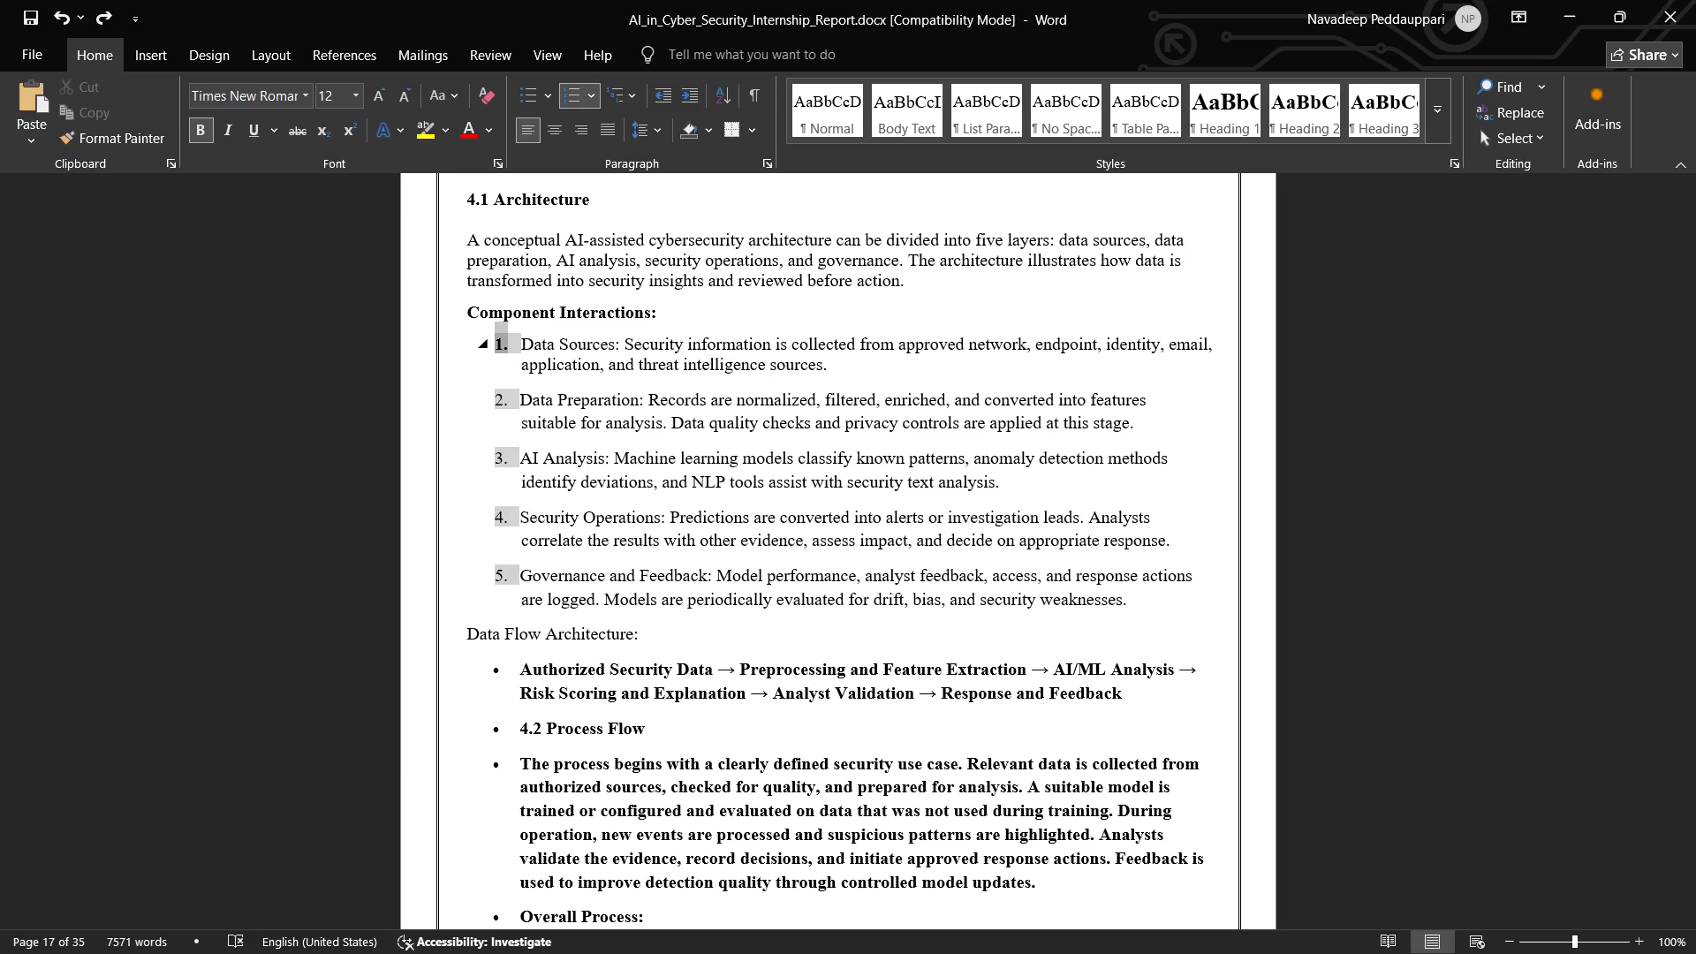
Copy the bold formatting of the "Component Interactions" heading onto the "Data Sources:" label in item 1.
left_click_drag(518, 347, 564, 347)
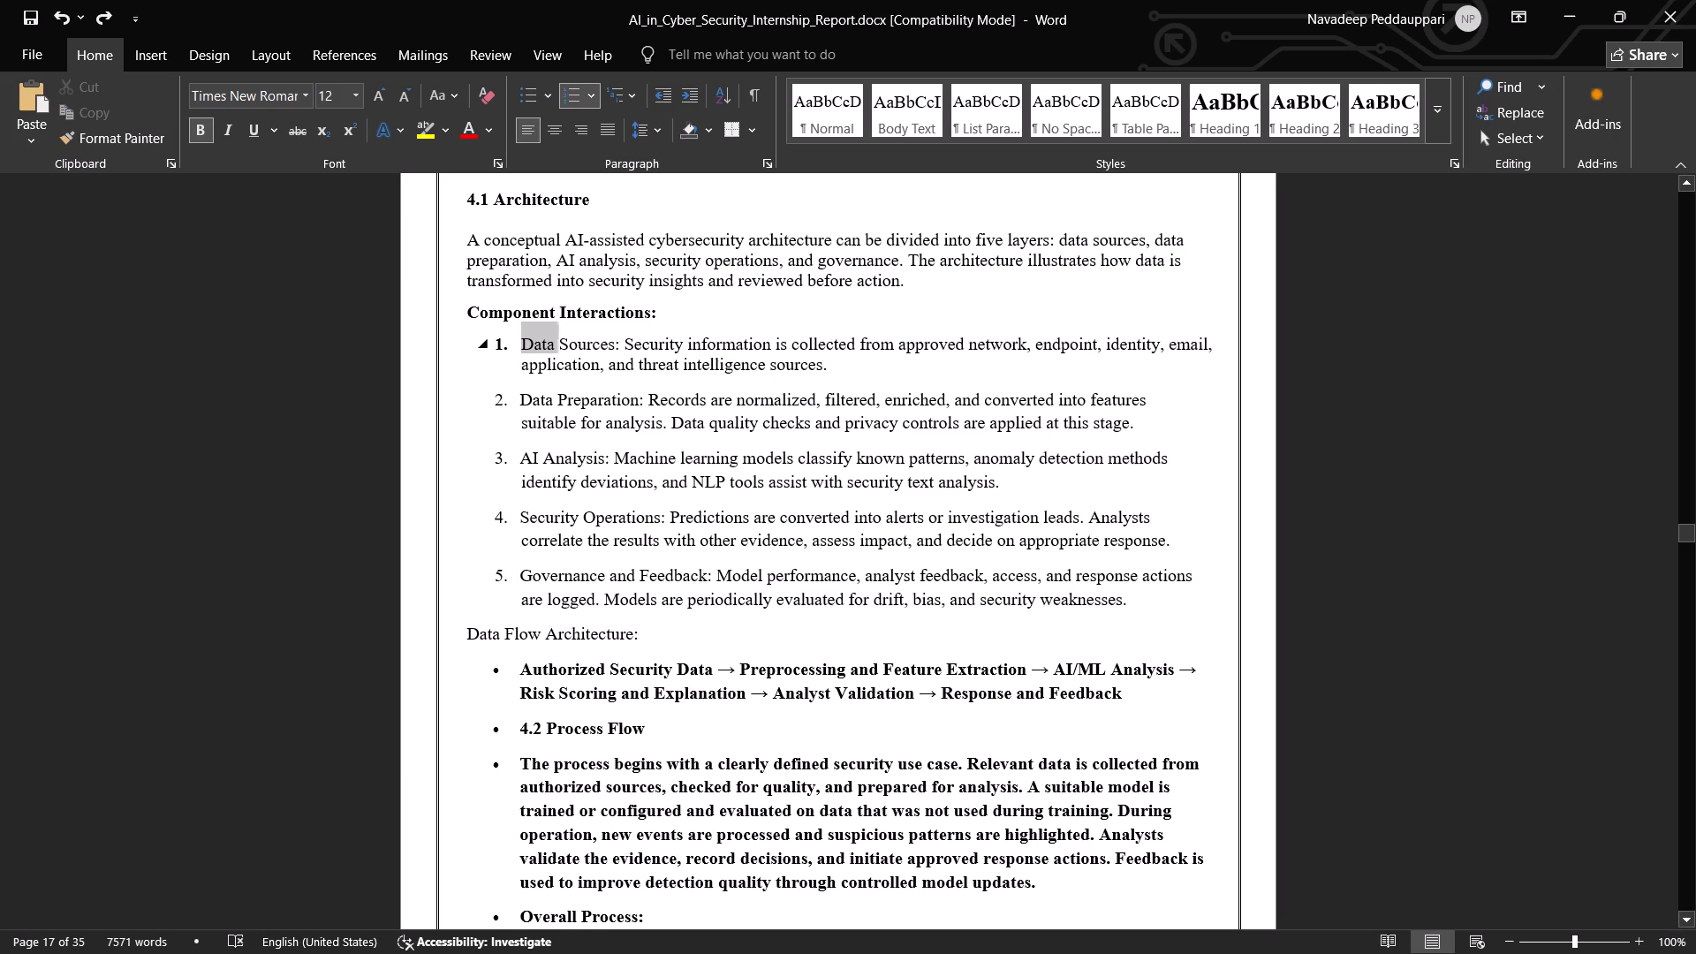
left_click_drag(564, 347, 587, 343)
left_click_drag(529, 310, 587, 301)
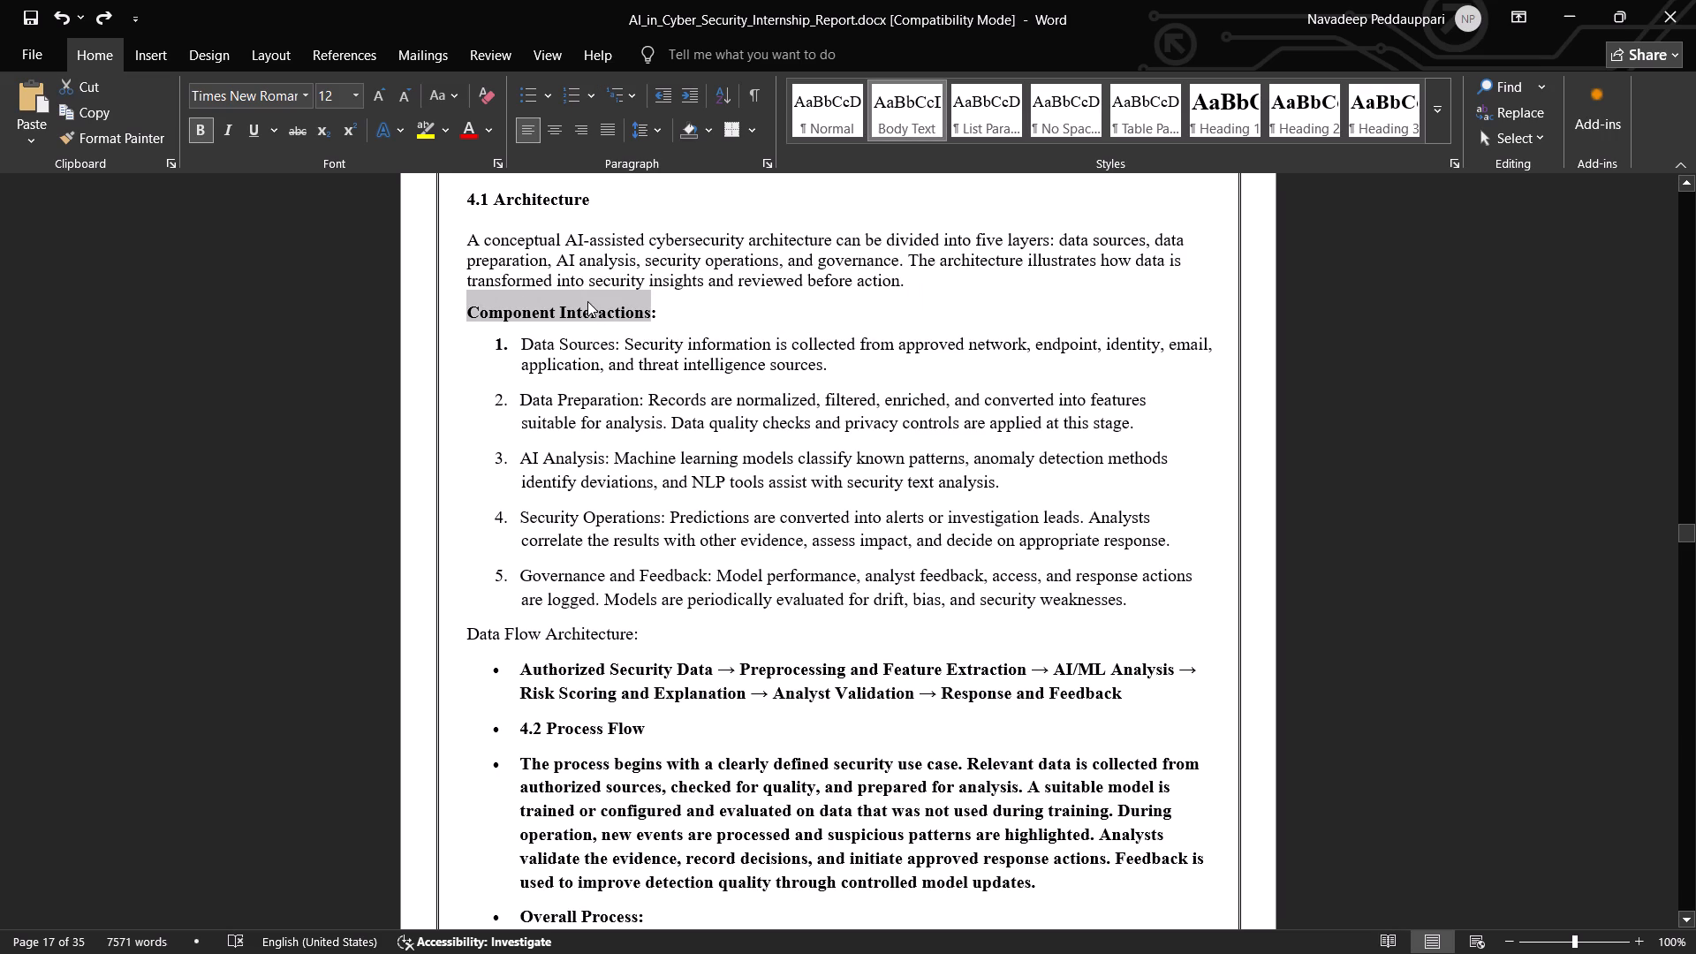
key("ctrl+alt+c")
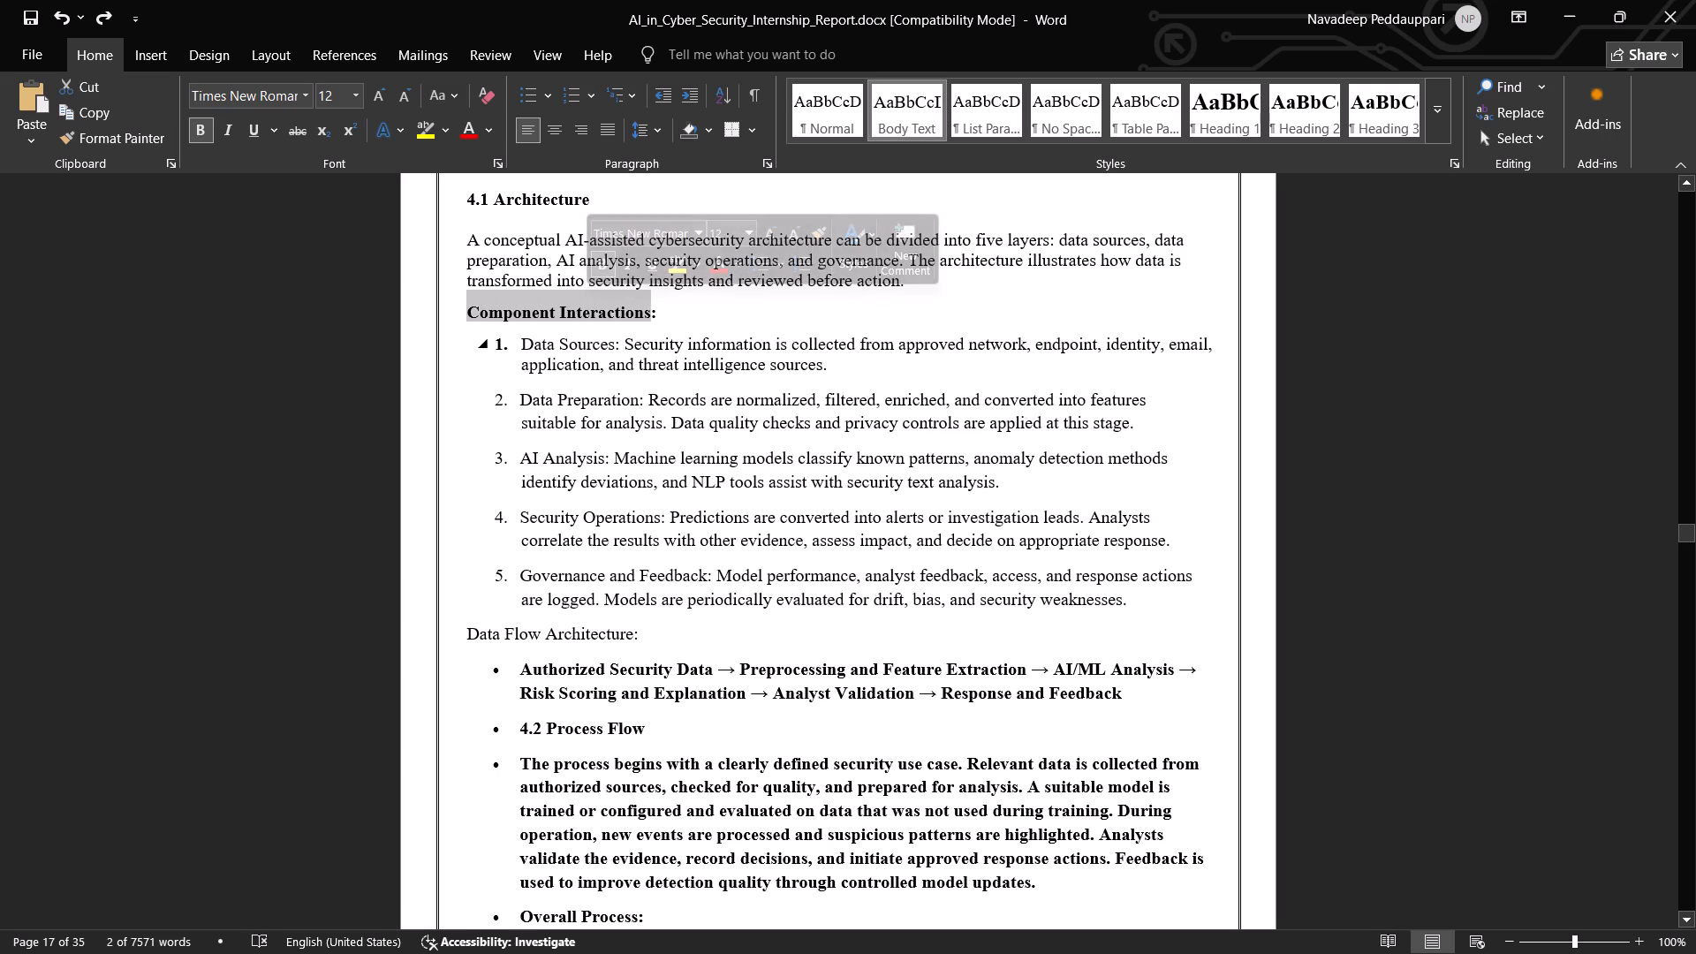
left_click_drag(524, 345, 624, 346)
key("ctrl+alt+v")
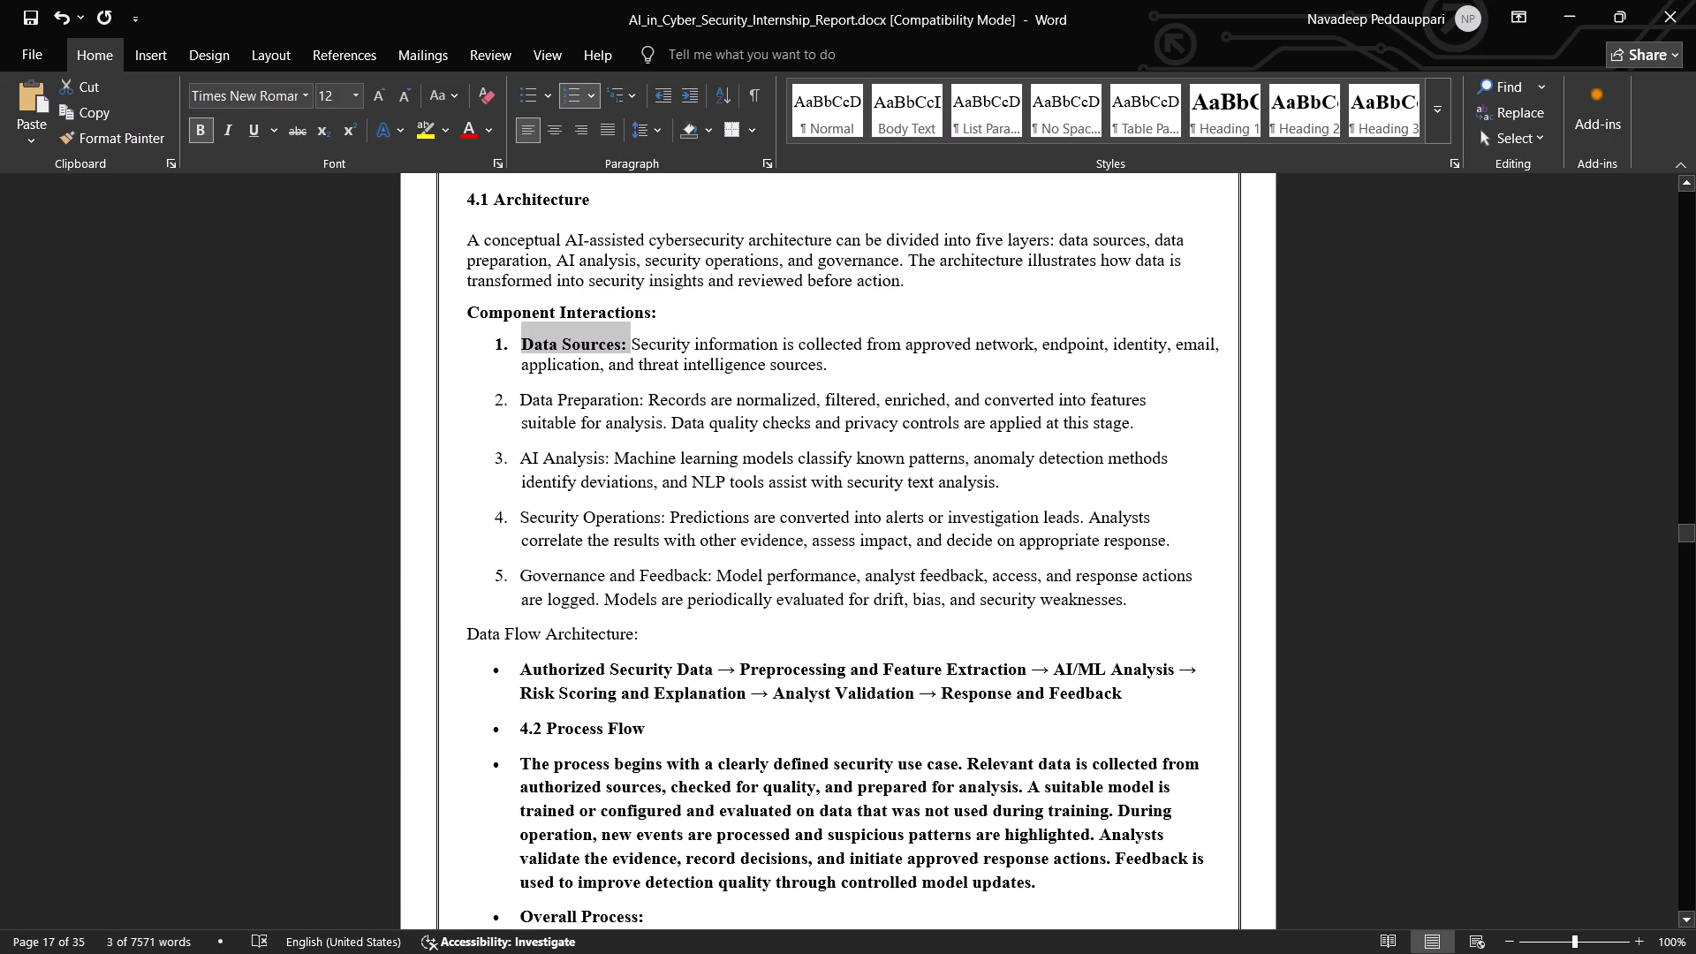
Apply the copied bold formatting to the labels "Data Preparation:", "AI Analysis:", "Security Operations:" and "Governance and Feedback:".
left_click_drag(495, 400, 566, 397)
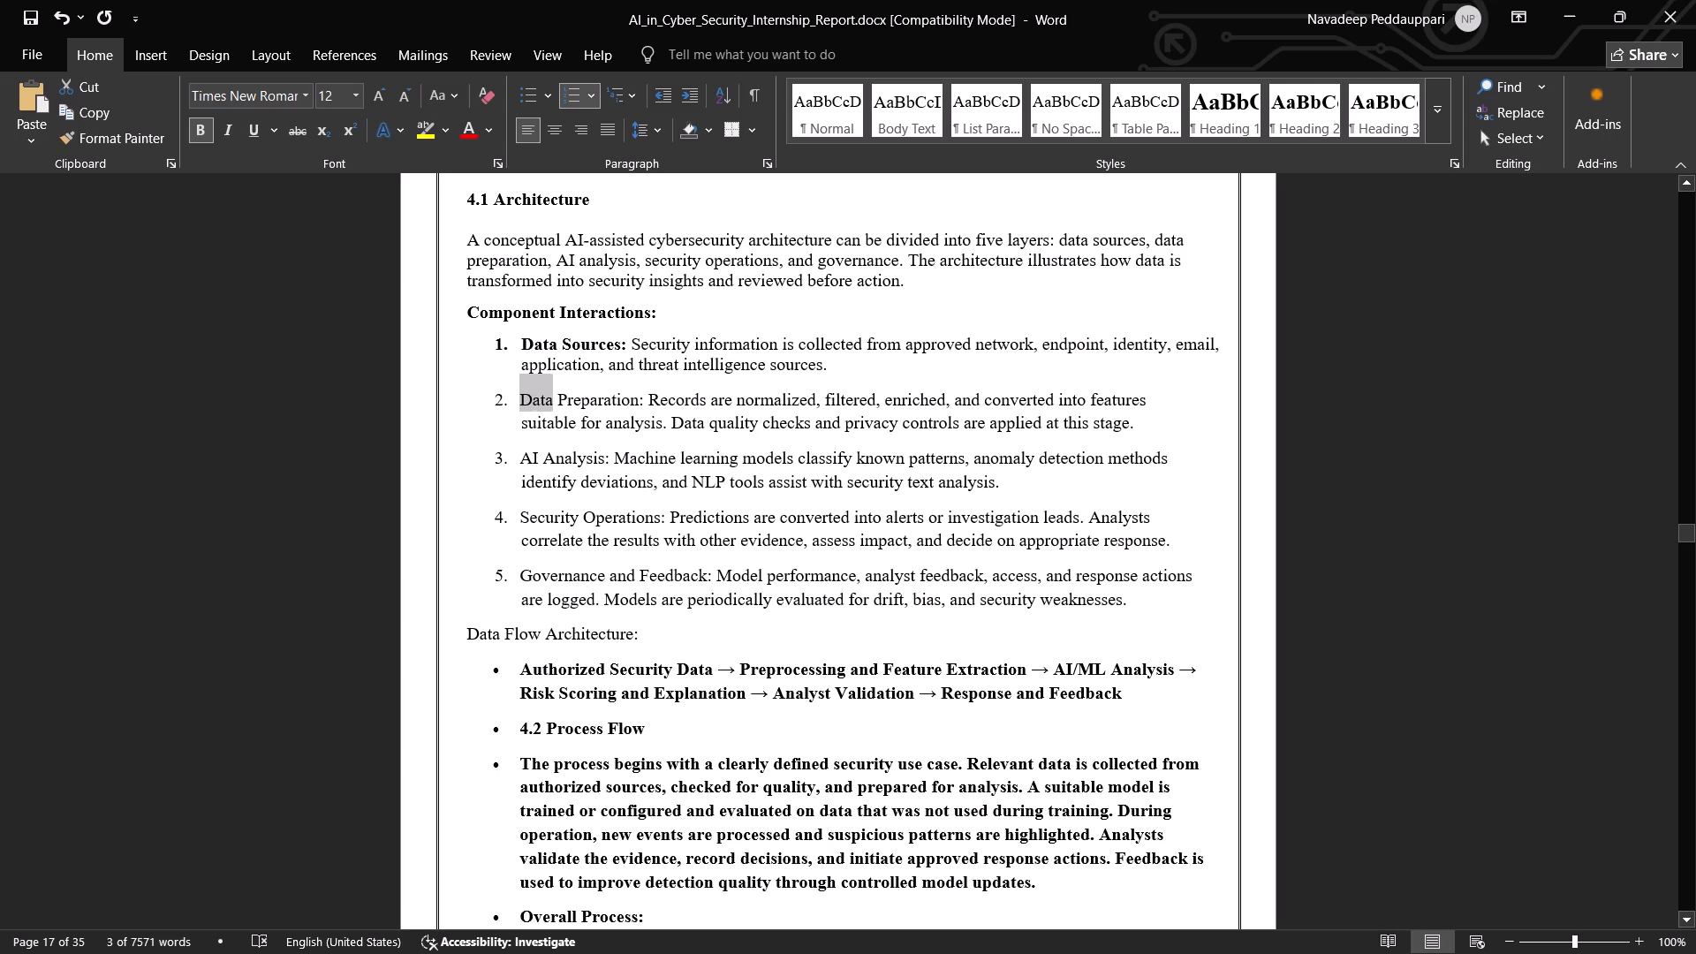
left_click_drag(566, 397, 652, 397)
key("ctrl+alt+v")
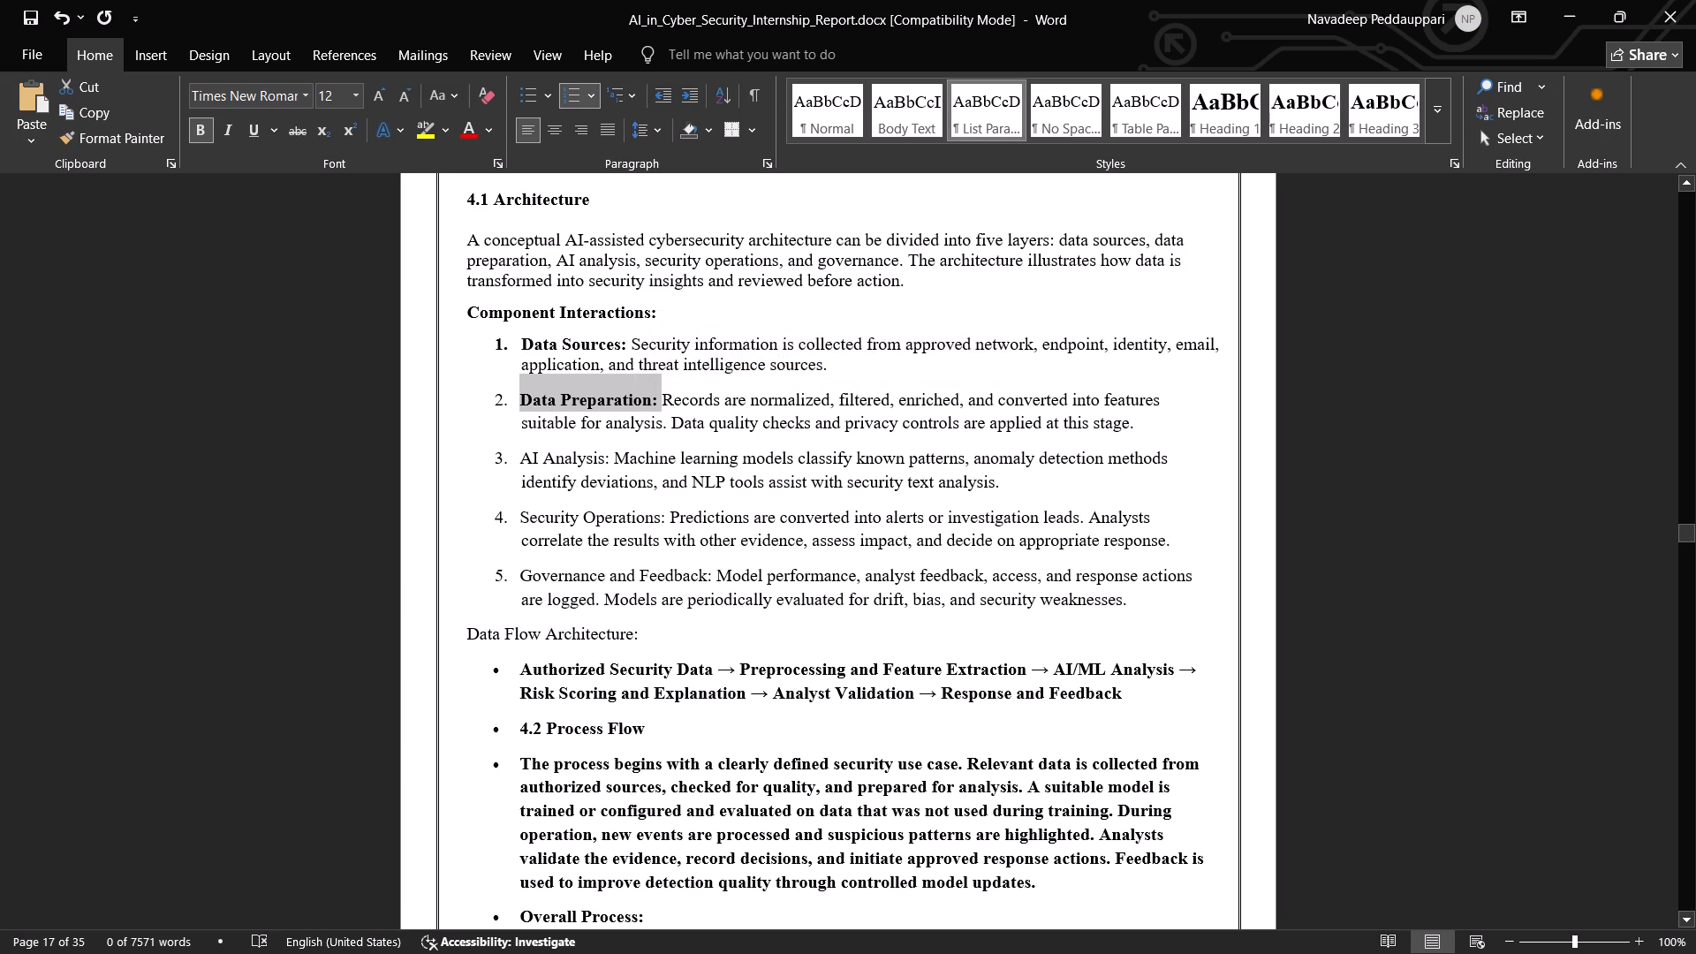
left_click_drag(520, 454, 620, 463)
key("ctrl+alt+v")
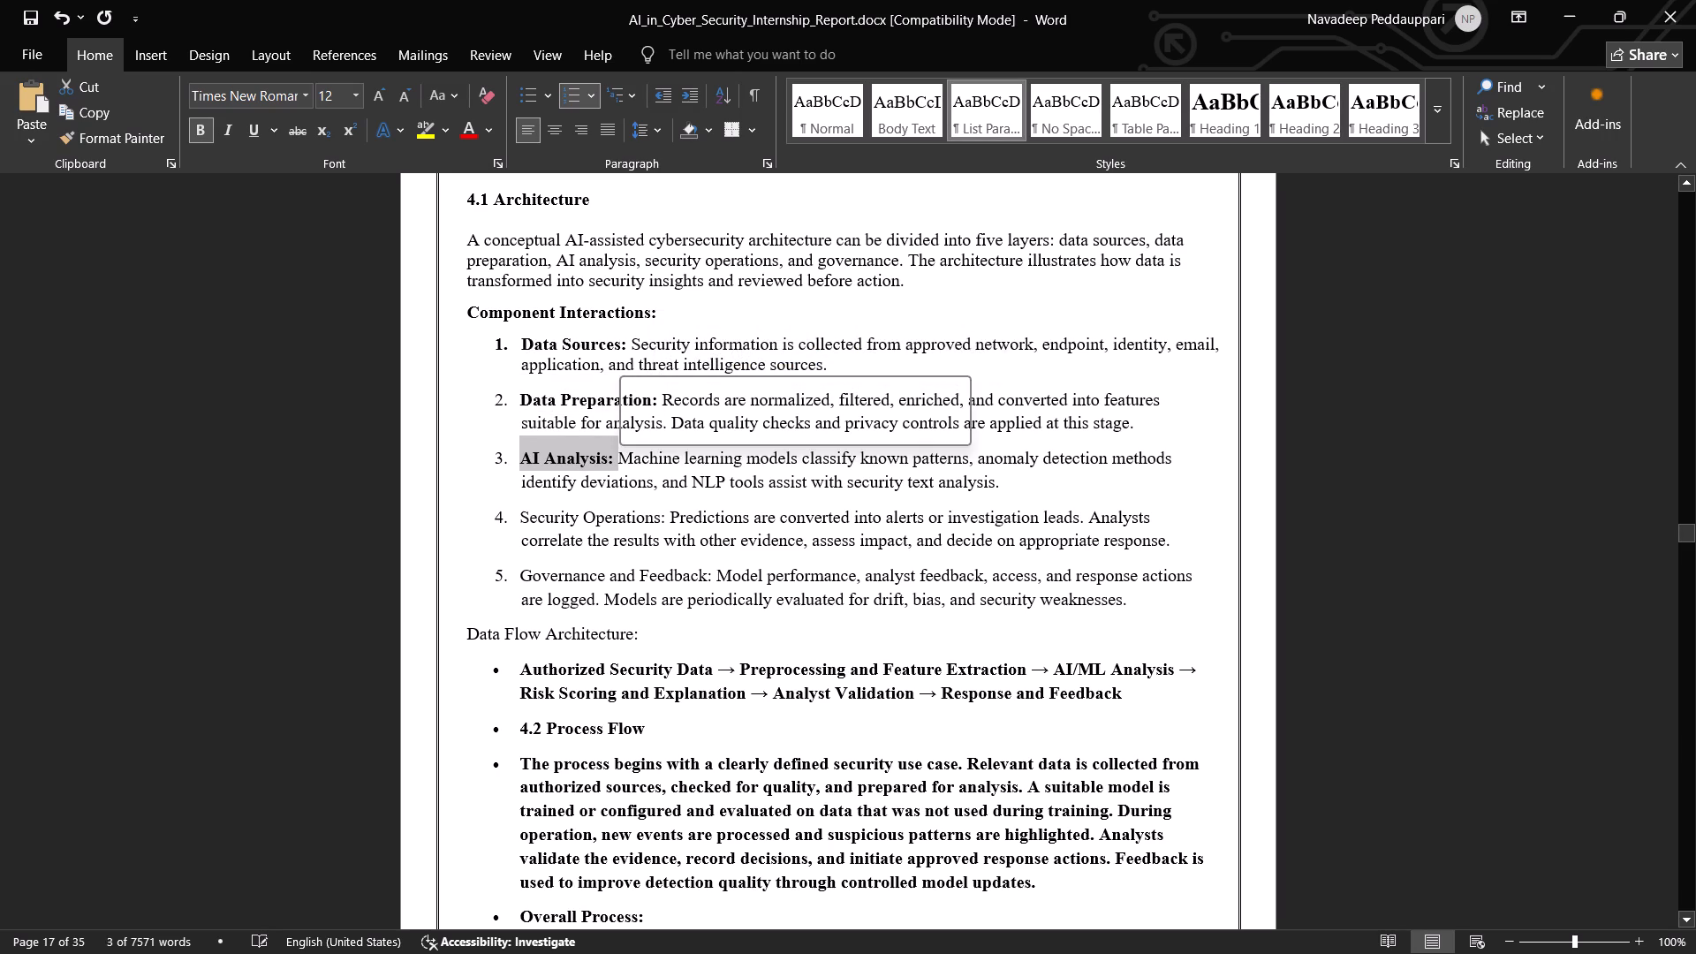
left_click_drag(519, 515, 649, 514)
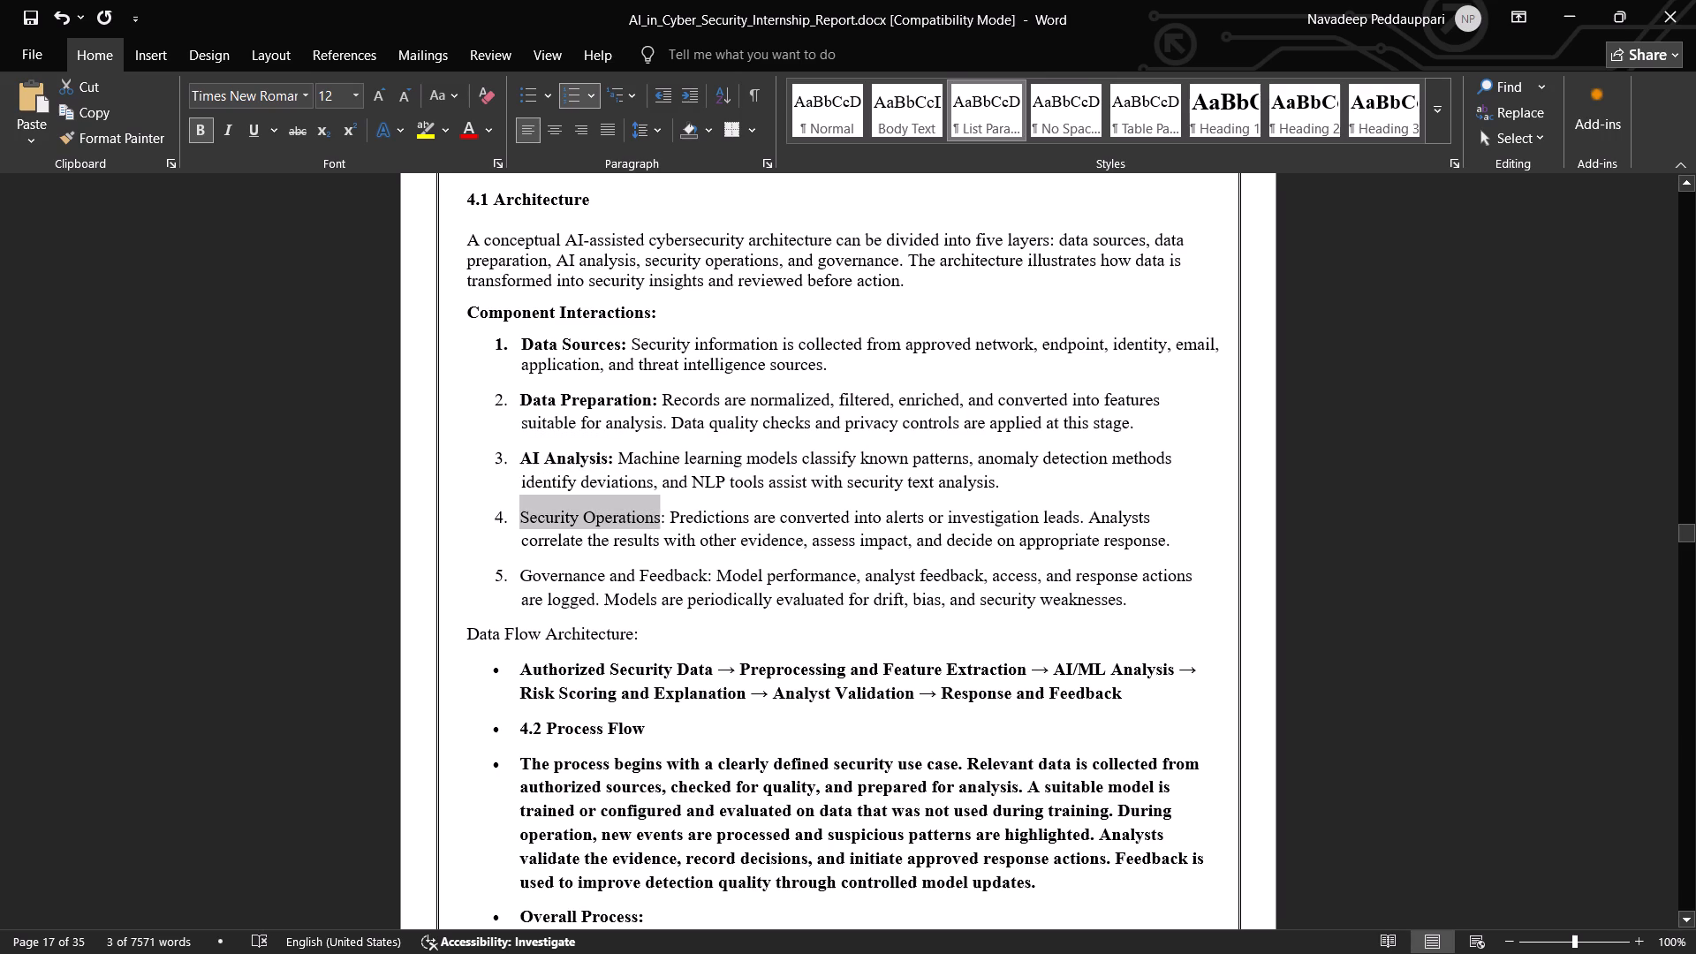
left_click_drag(649, 514, 667, 516)
key("ctrl+alt+v")
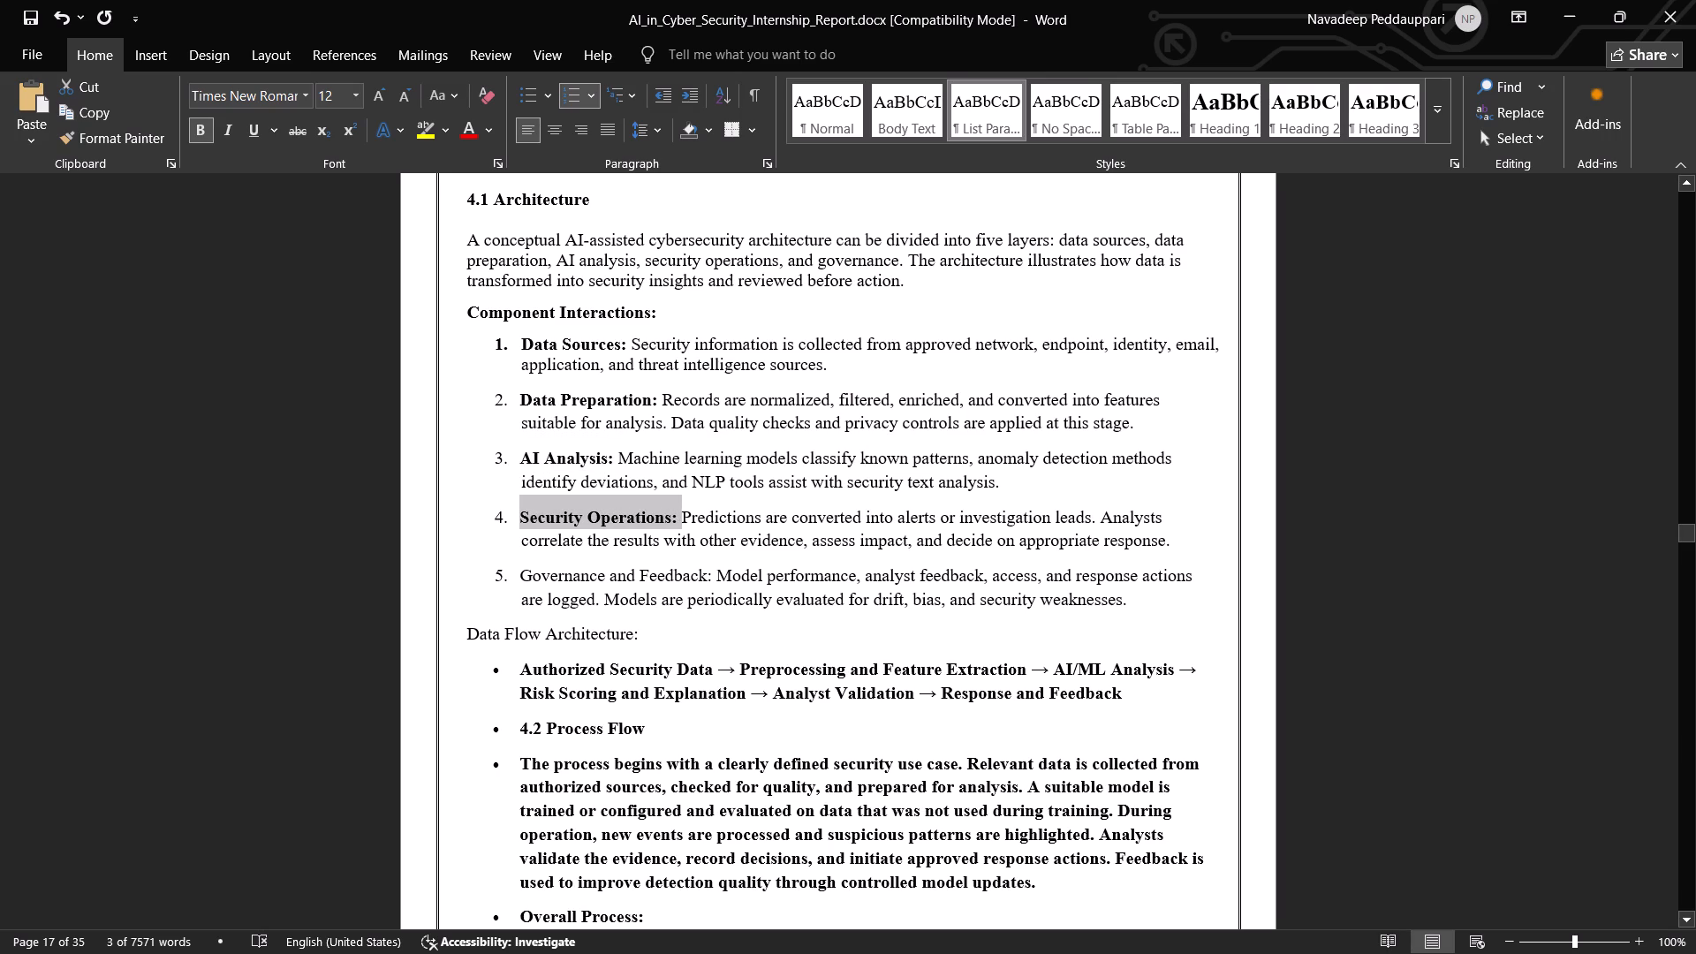
left_click_drag(521, 576, 727, 576)
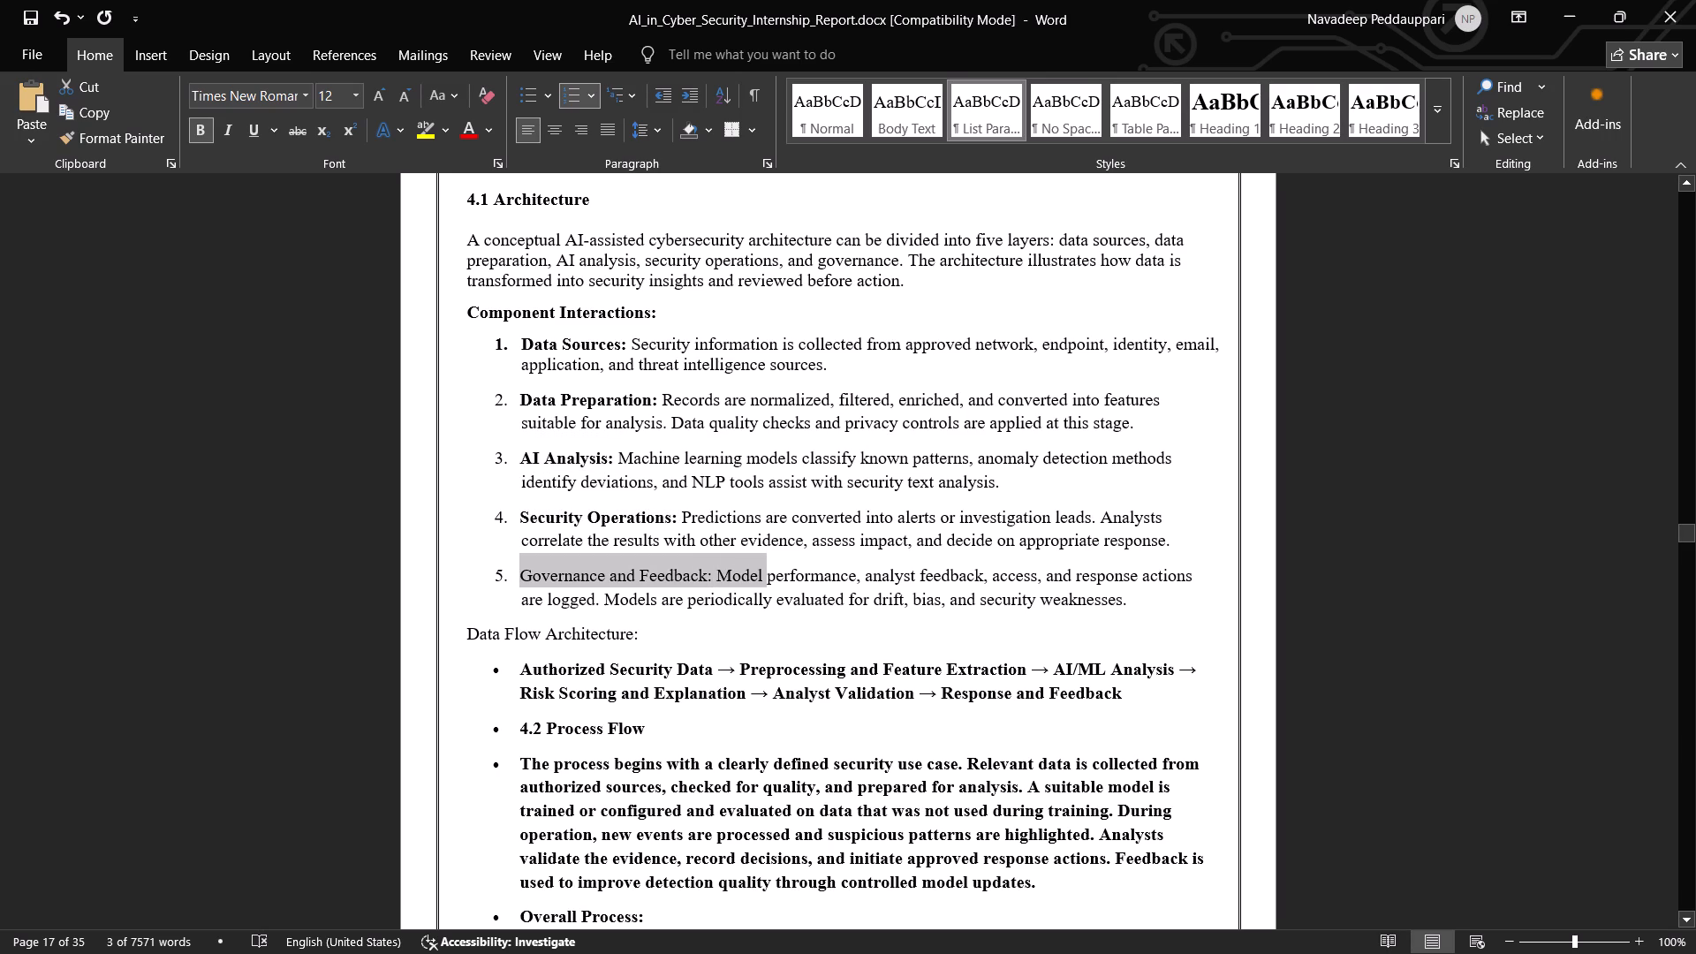
left_click_drag(727, 576, 719, 575)
key("ctrl+alt+v")
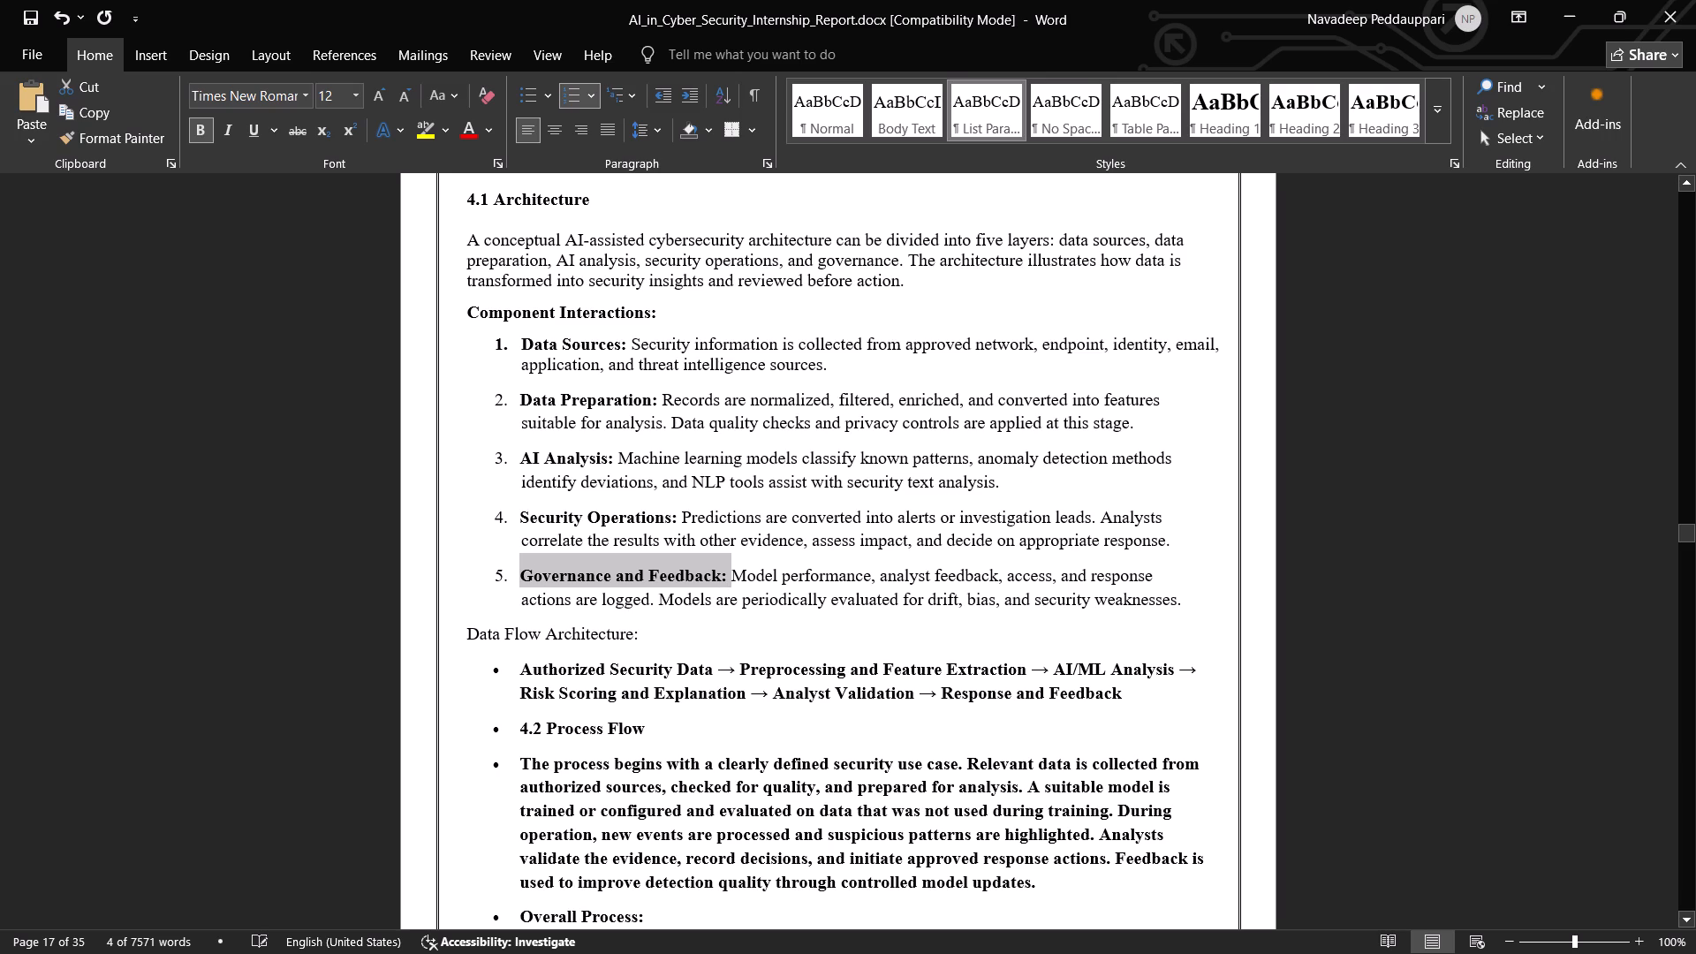
Make the list numbers 1 to 5 under Component Interactions all bold.
left_click(499, 405)
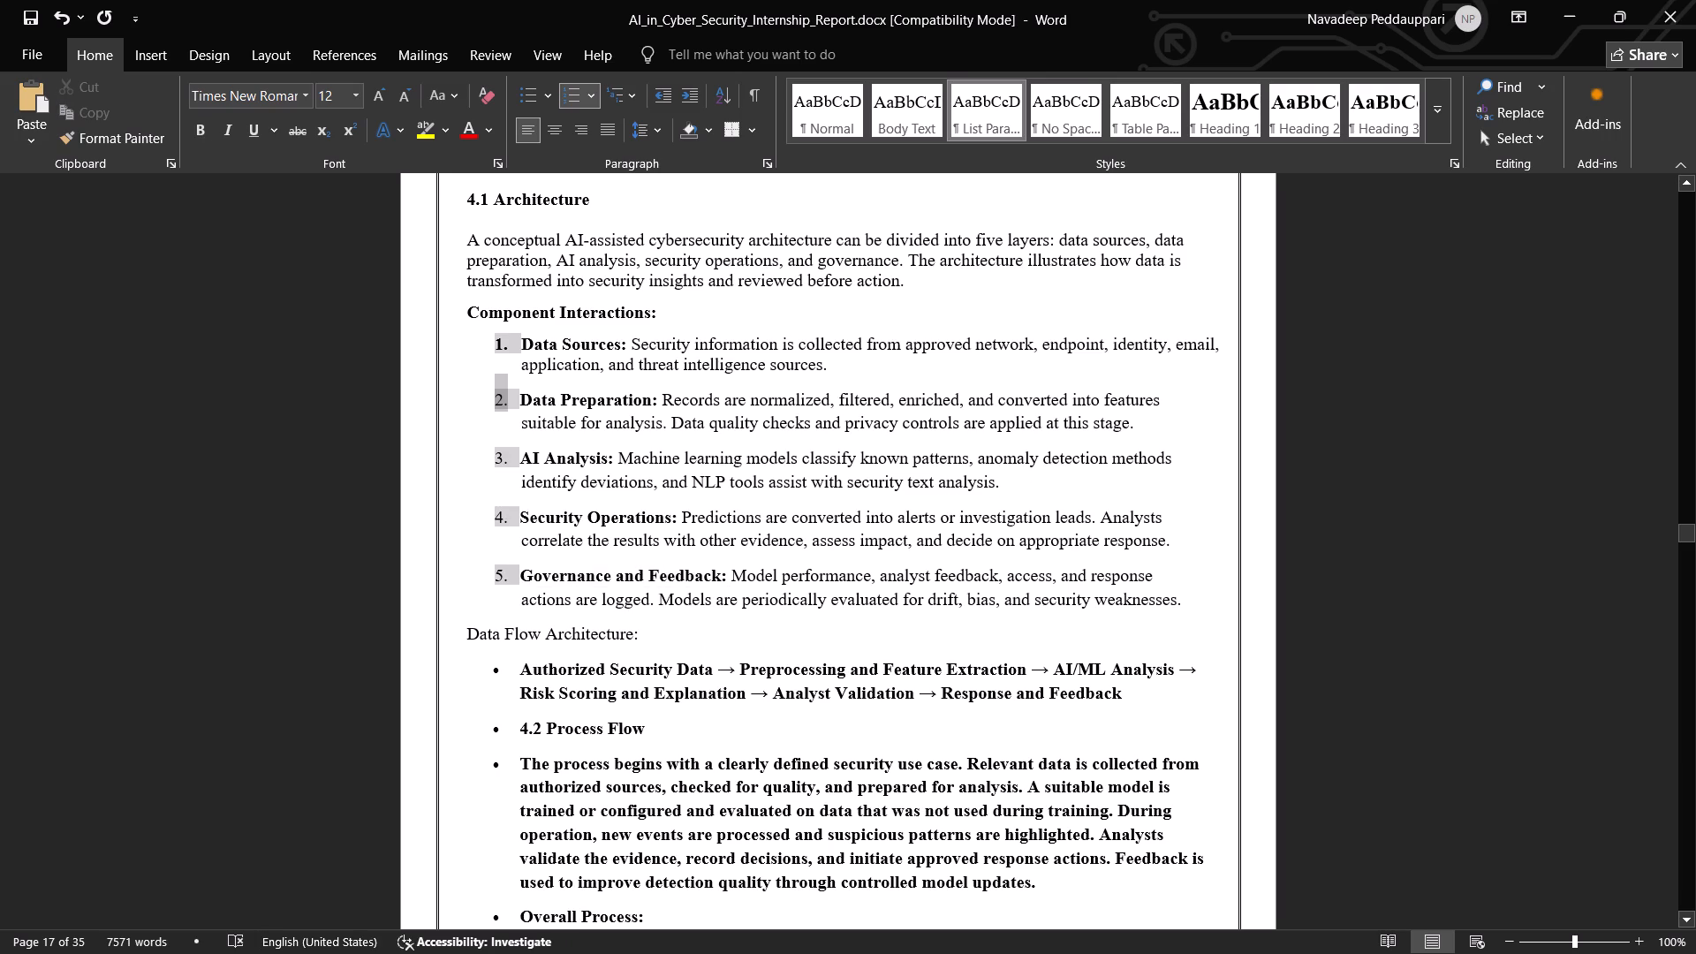
left_click(502, 350)
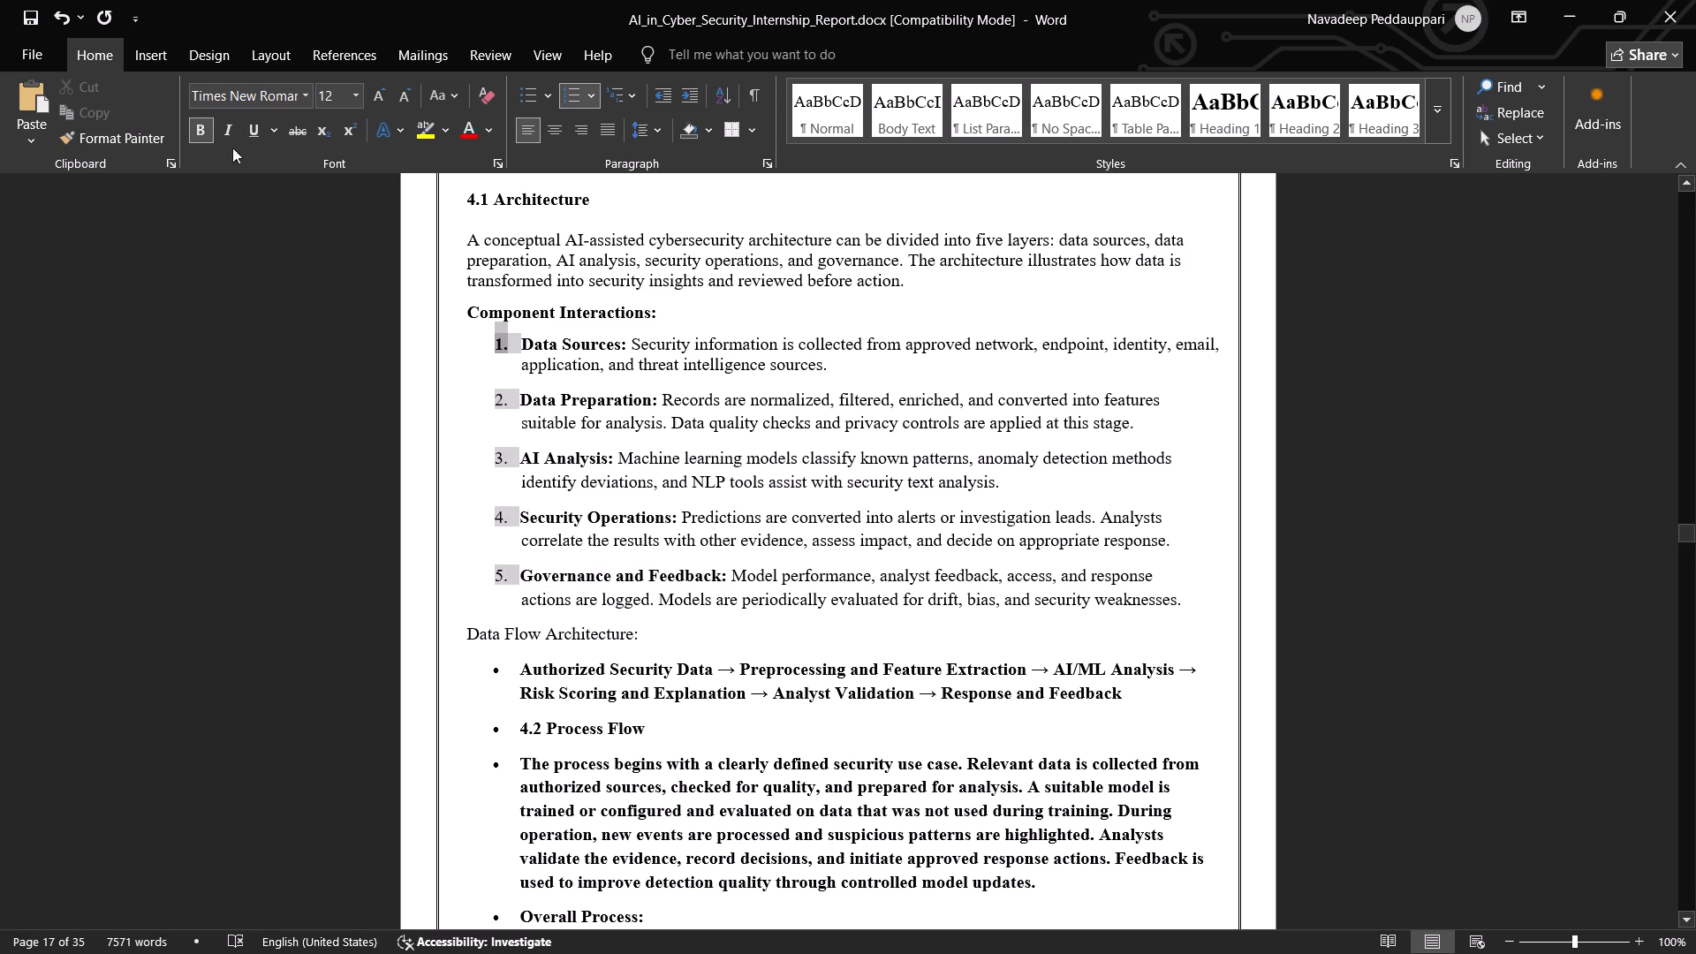
left_click(202, 127)
left_click(503, 405)
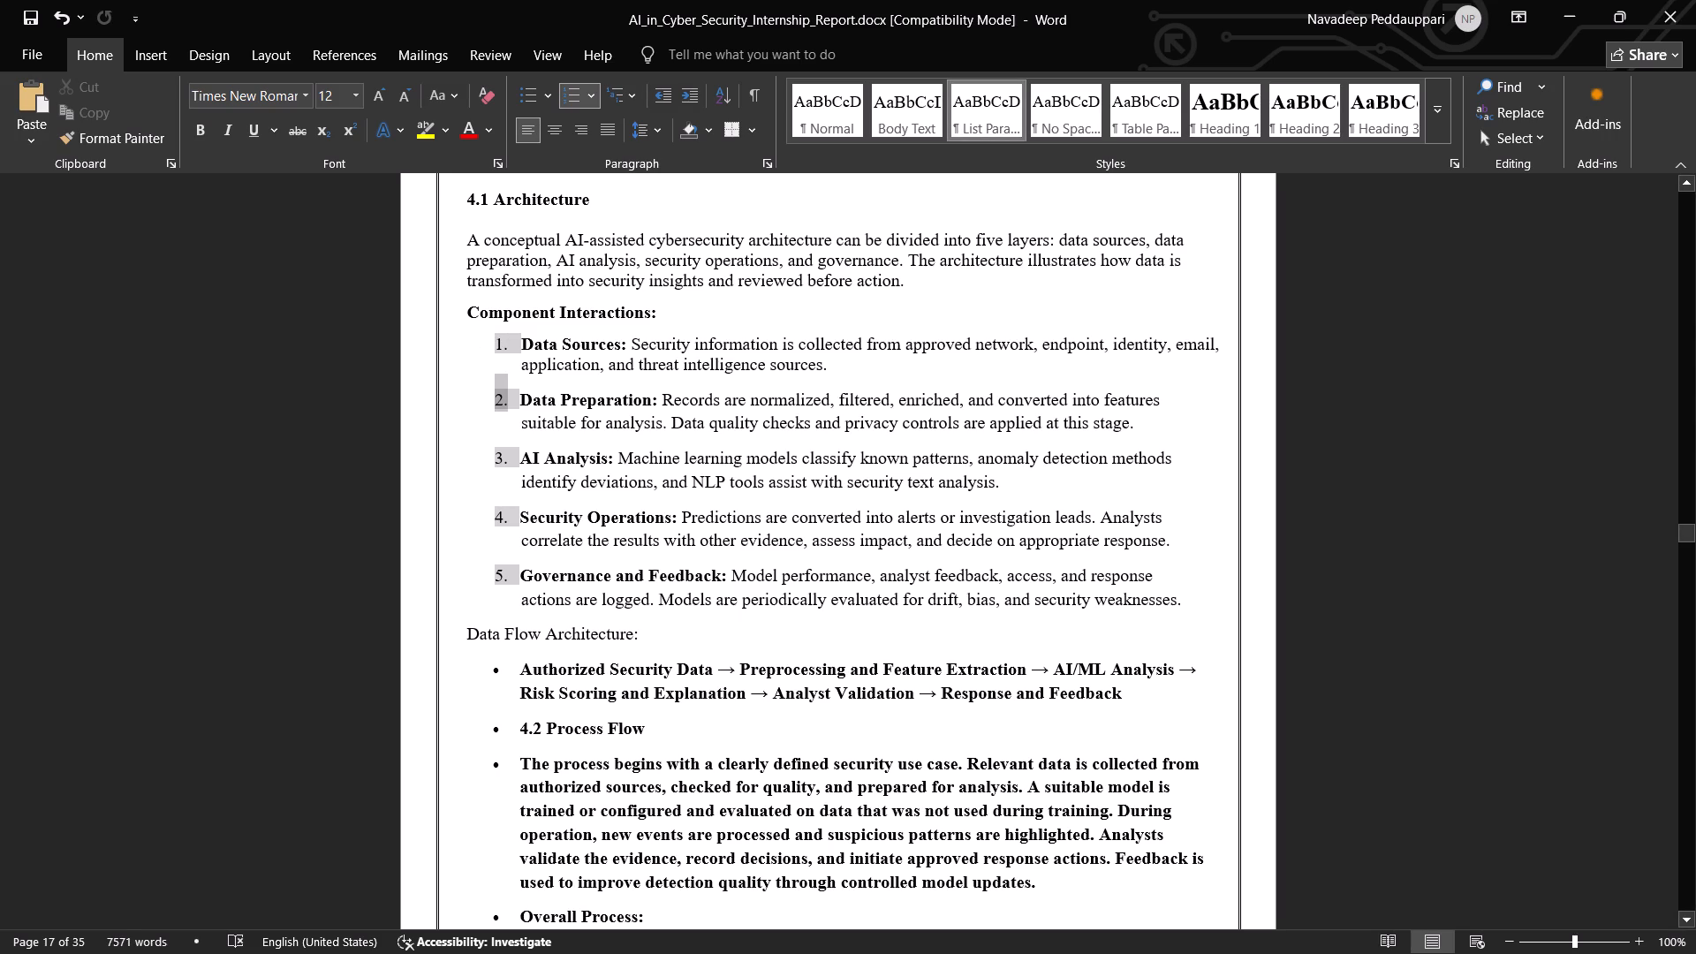
left_click(202, 136)
left_click(620, 667)
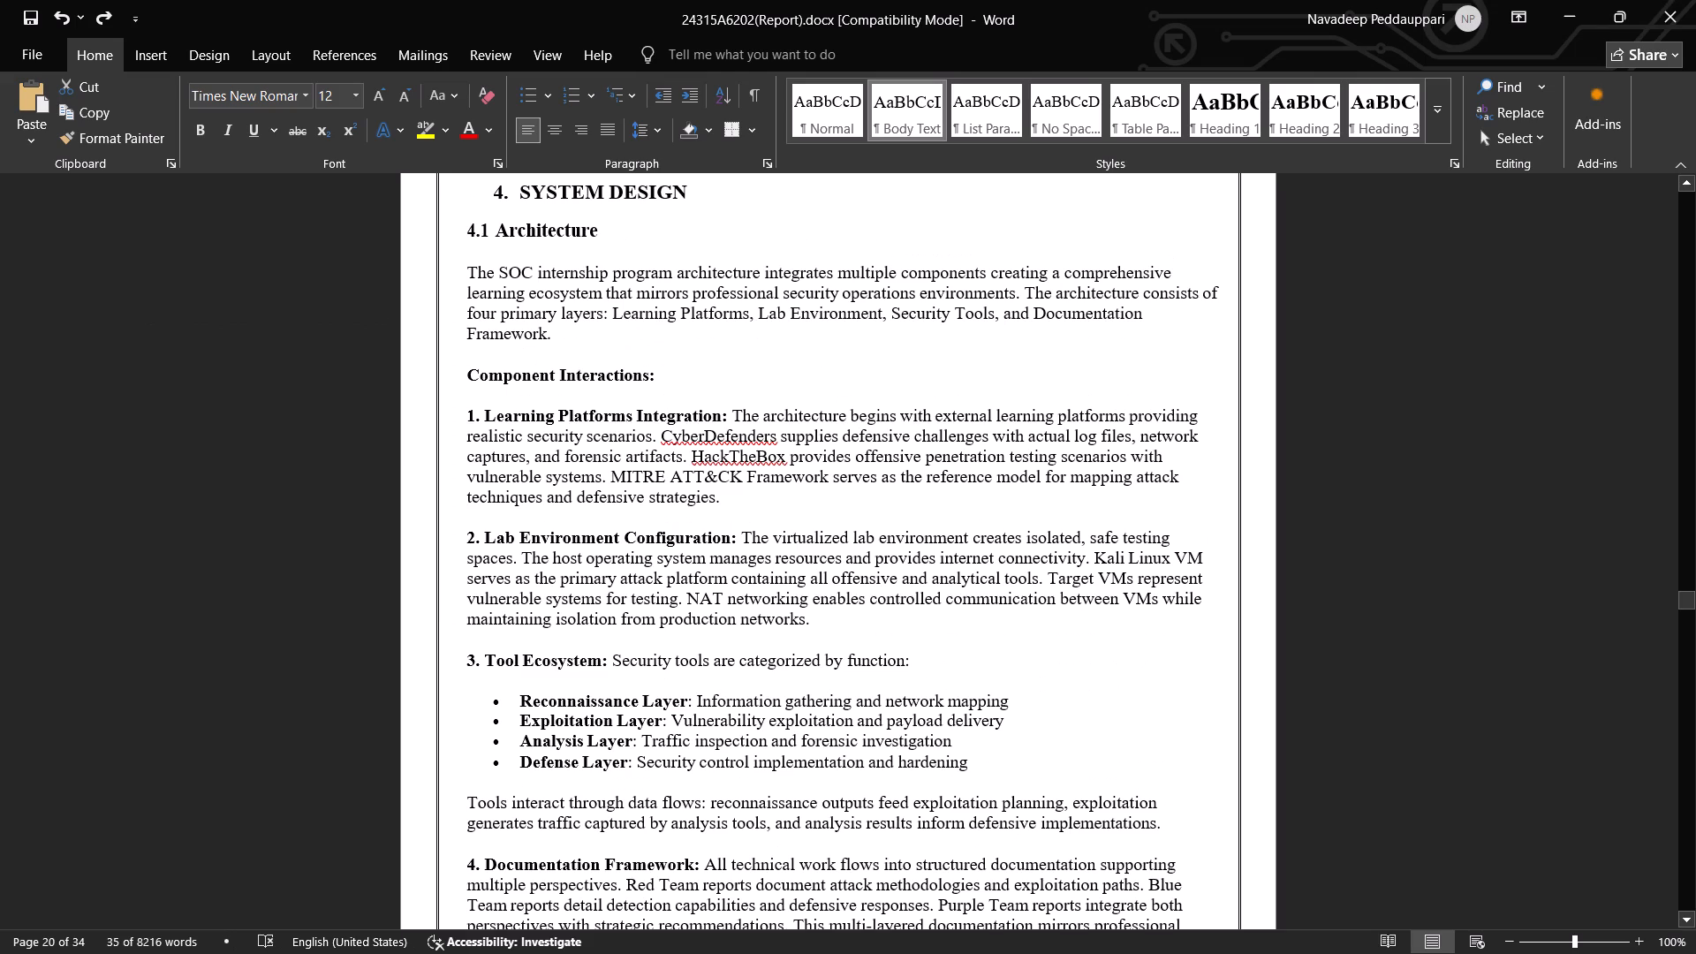
scroll(591, 579, "down", 1)
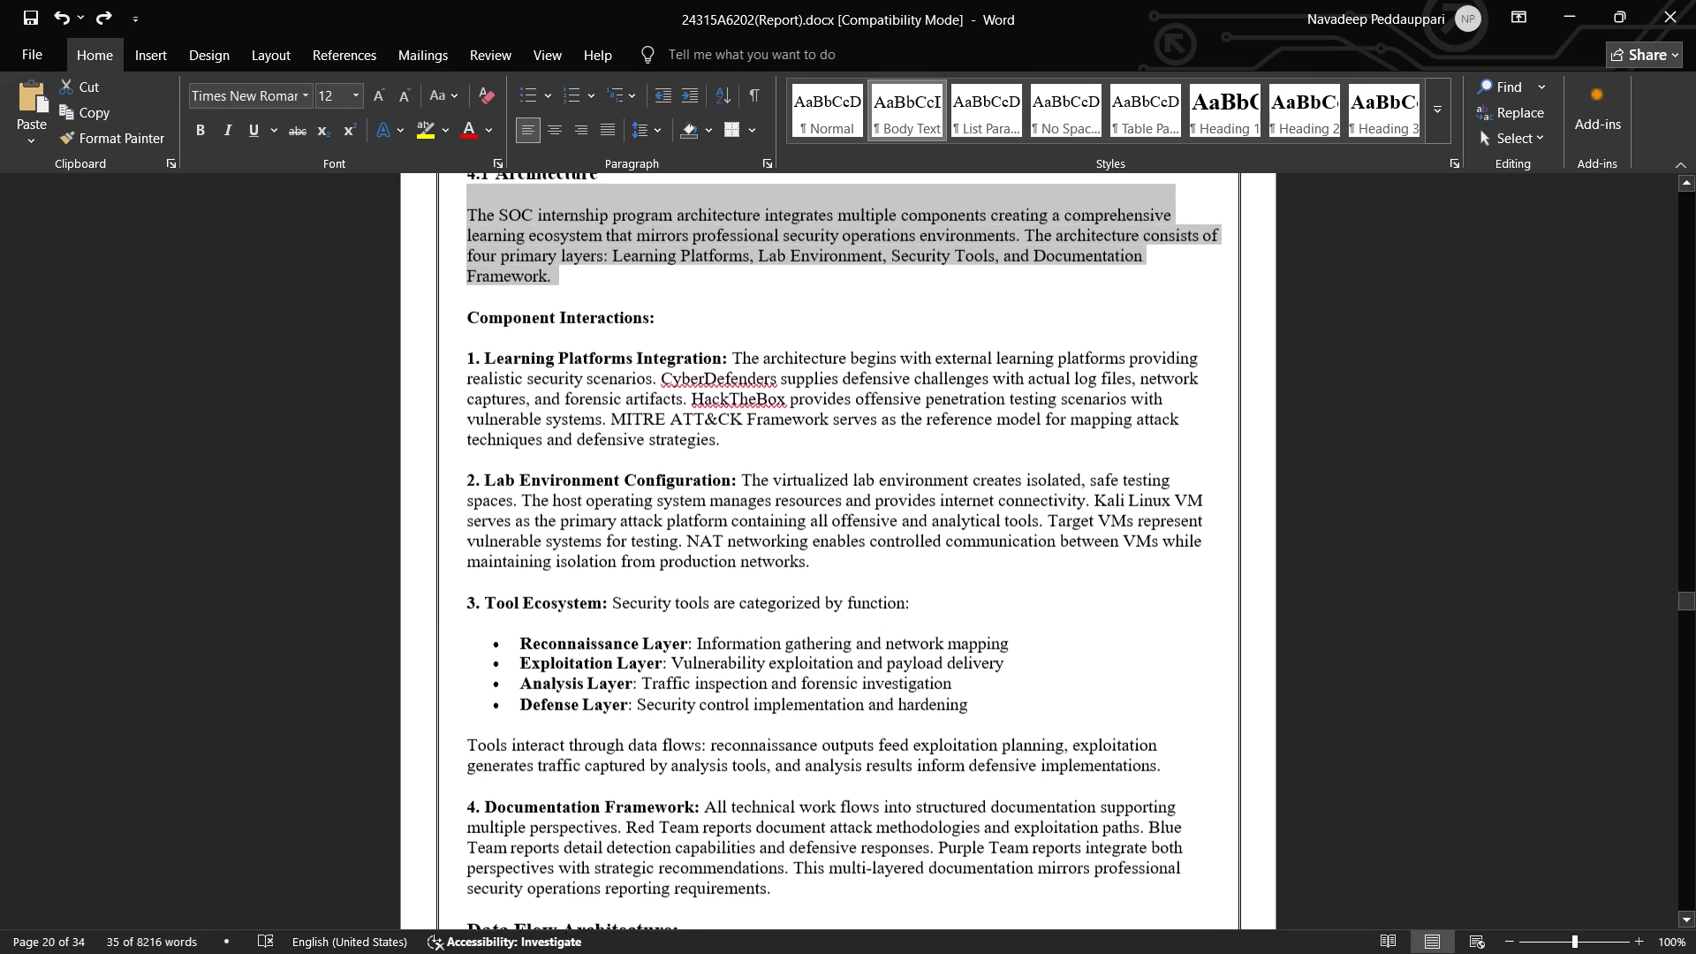
scroll(591, 579, "down", 5)
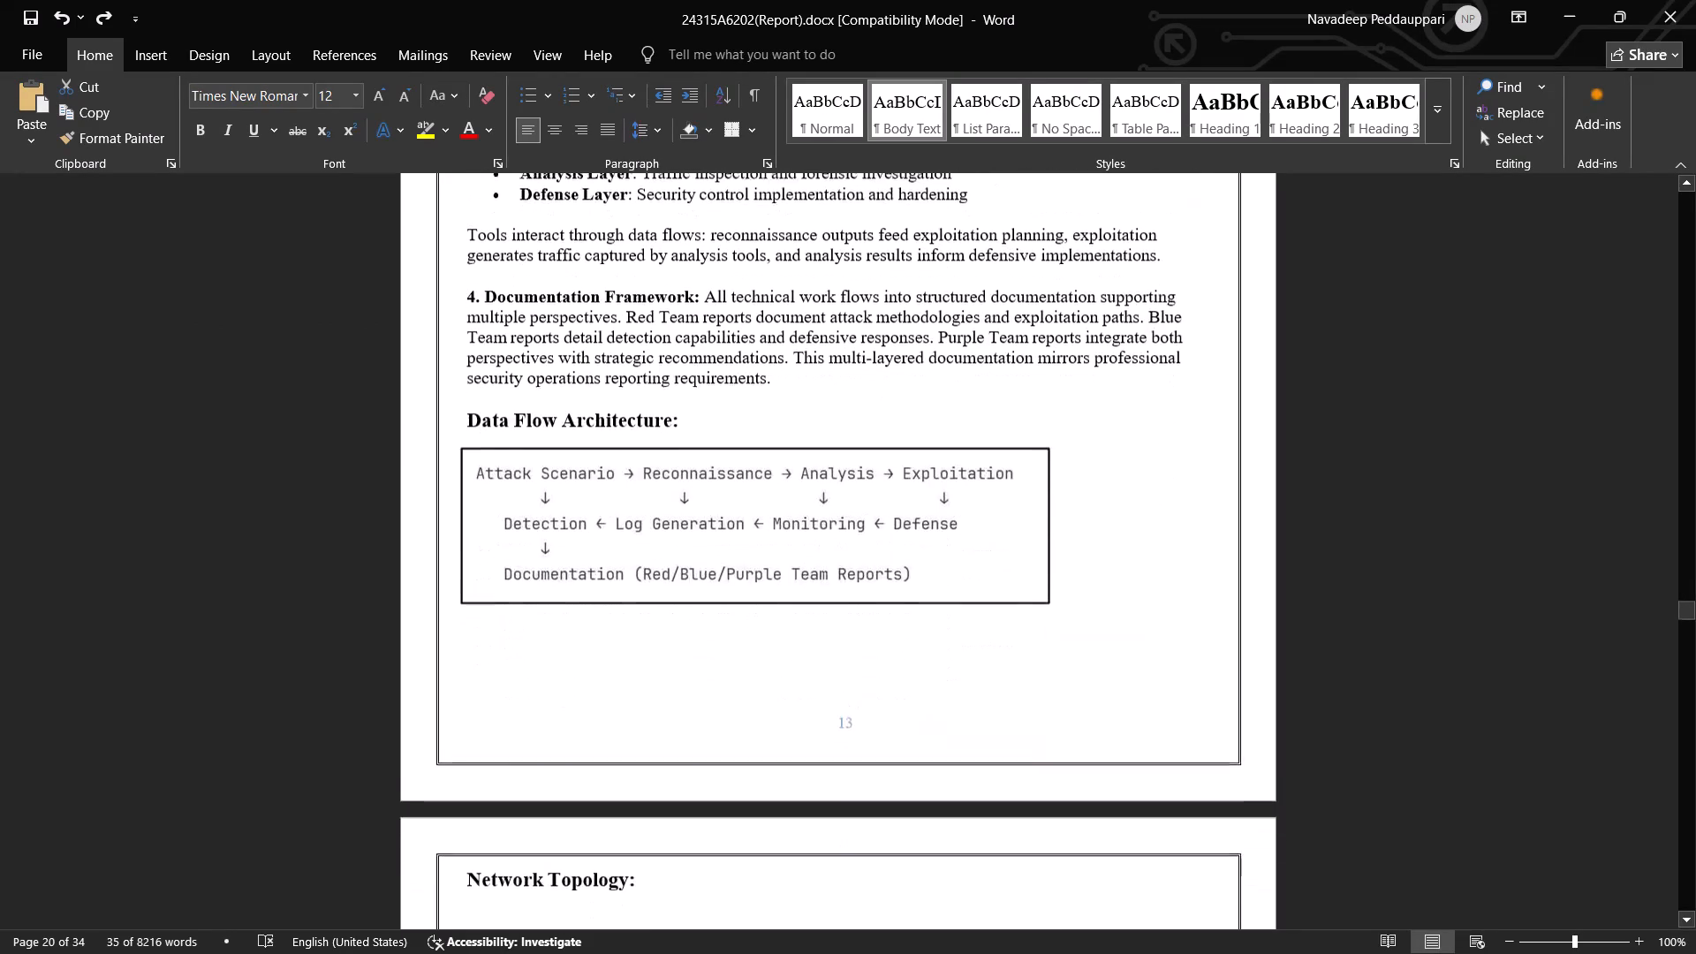
scroll(591, 579, "down", 6)
scroll(591, 579, "up", 1)
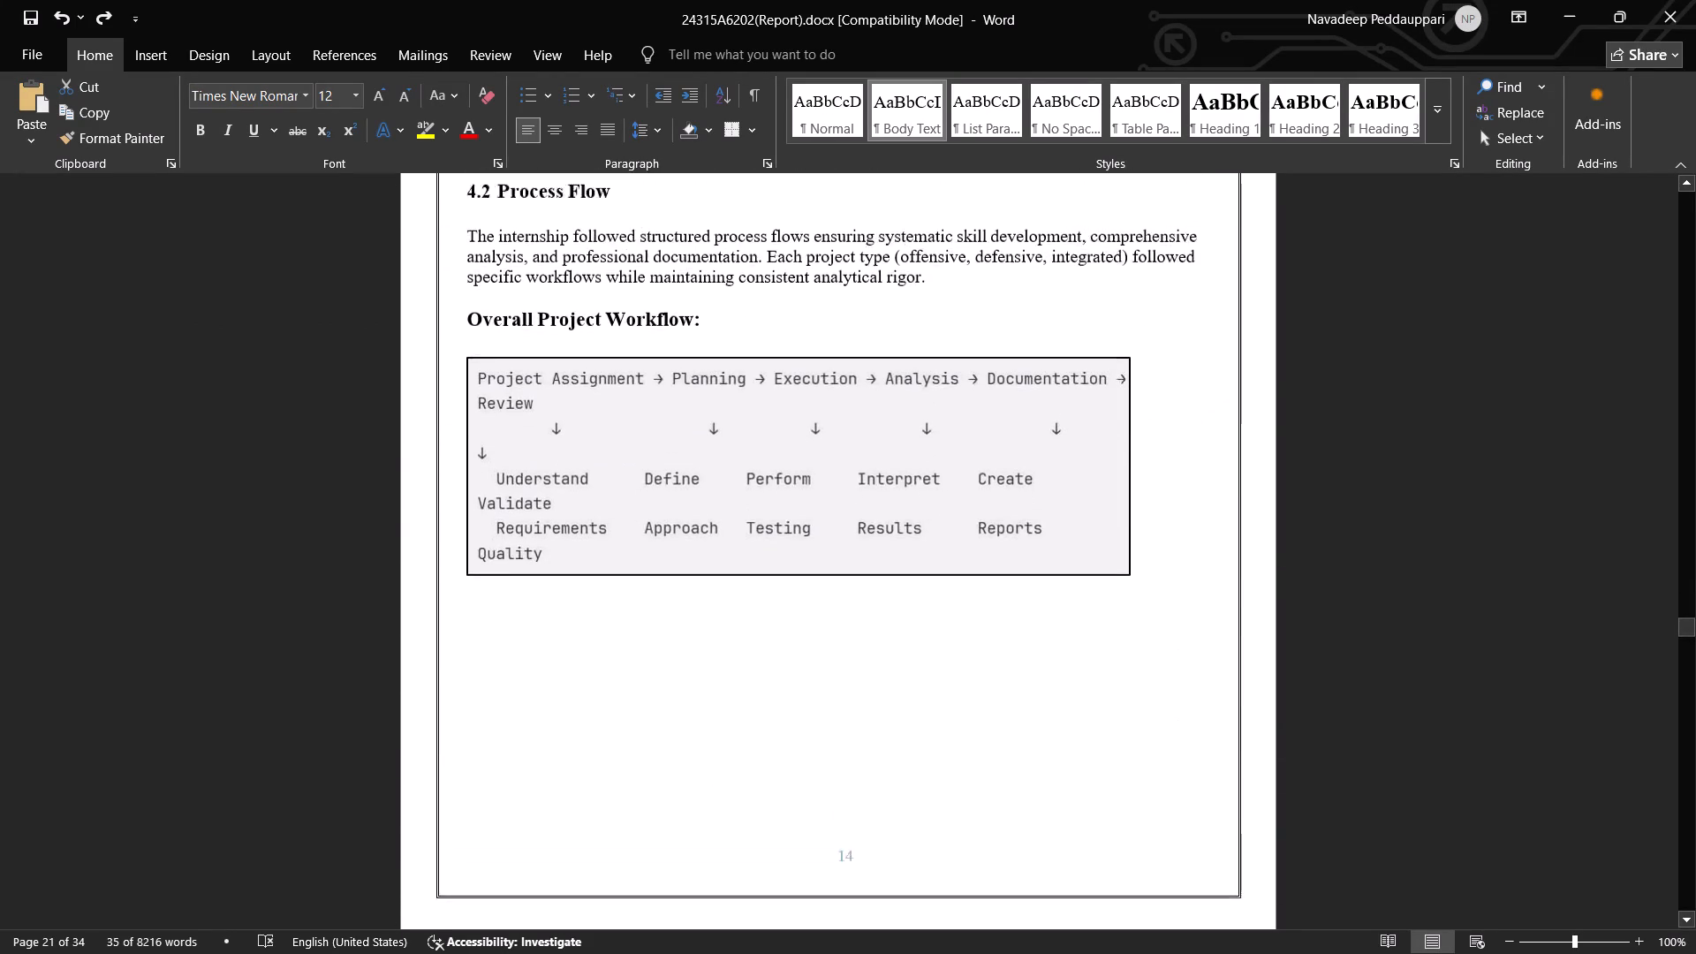
scroll(591, 579, "up", 1)
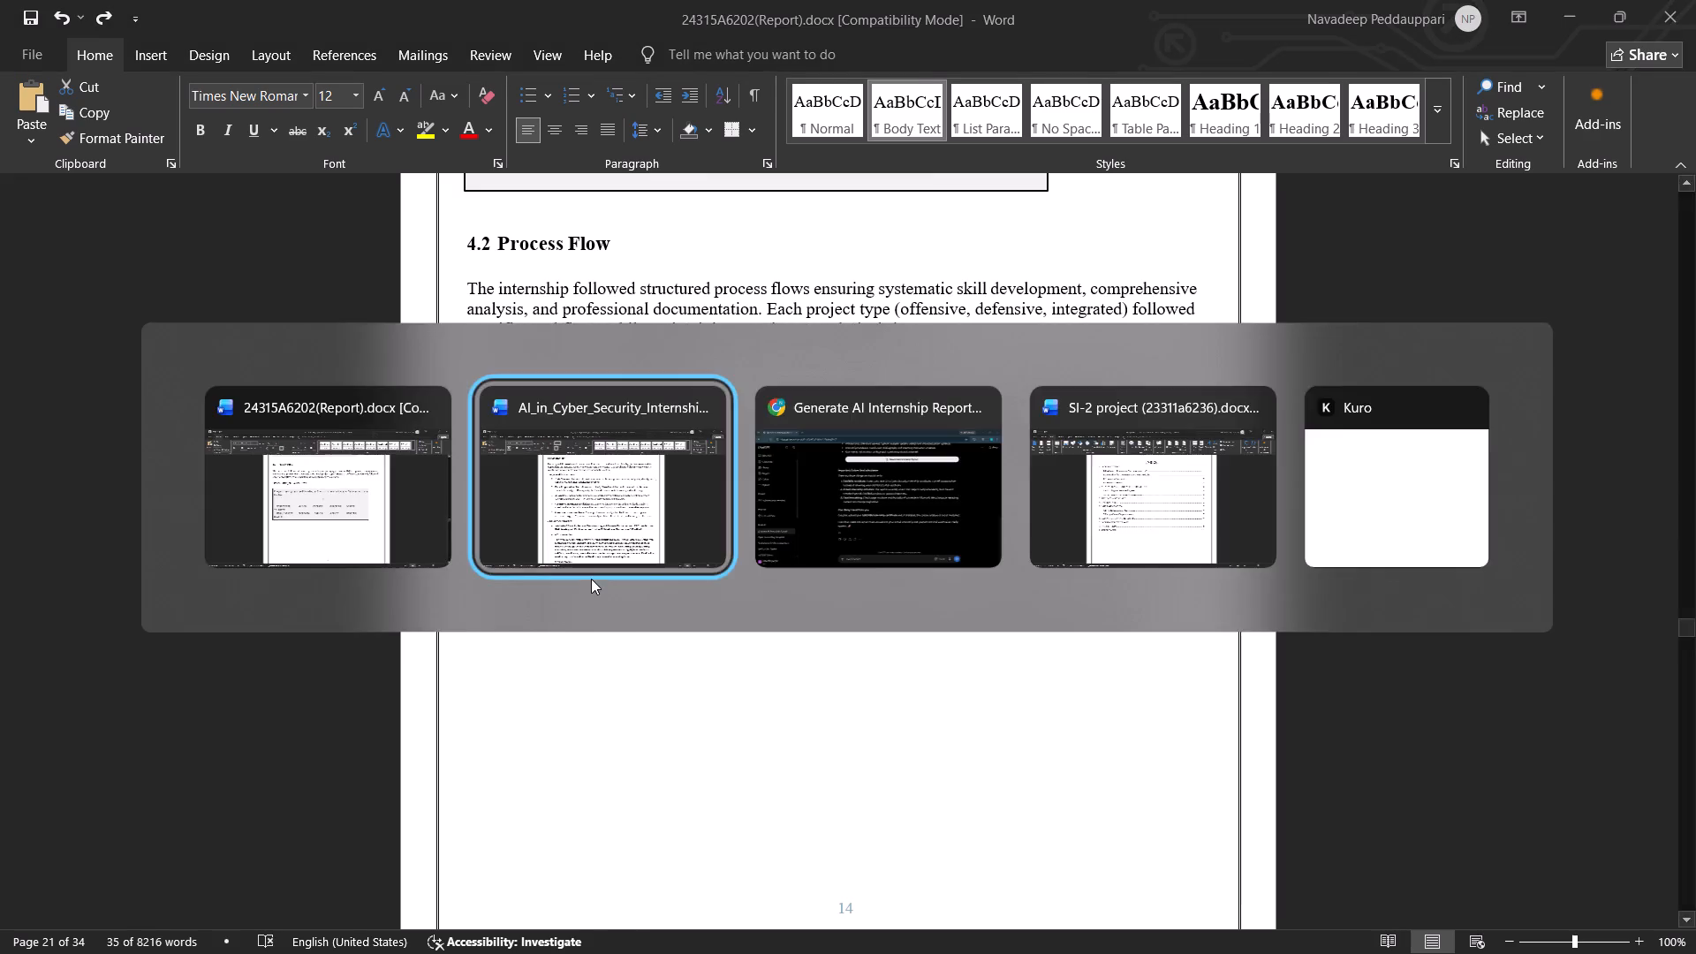
Return to the AI in Cyber Security report and examine the Data Flow Architecture, 4.2 Process Flow and Overall Process content.
scroll(622, 579, "down", 1)
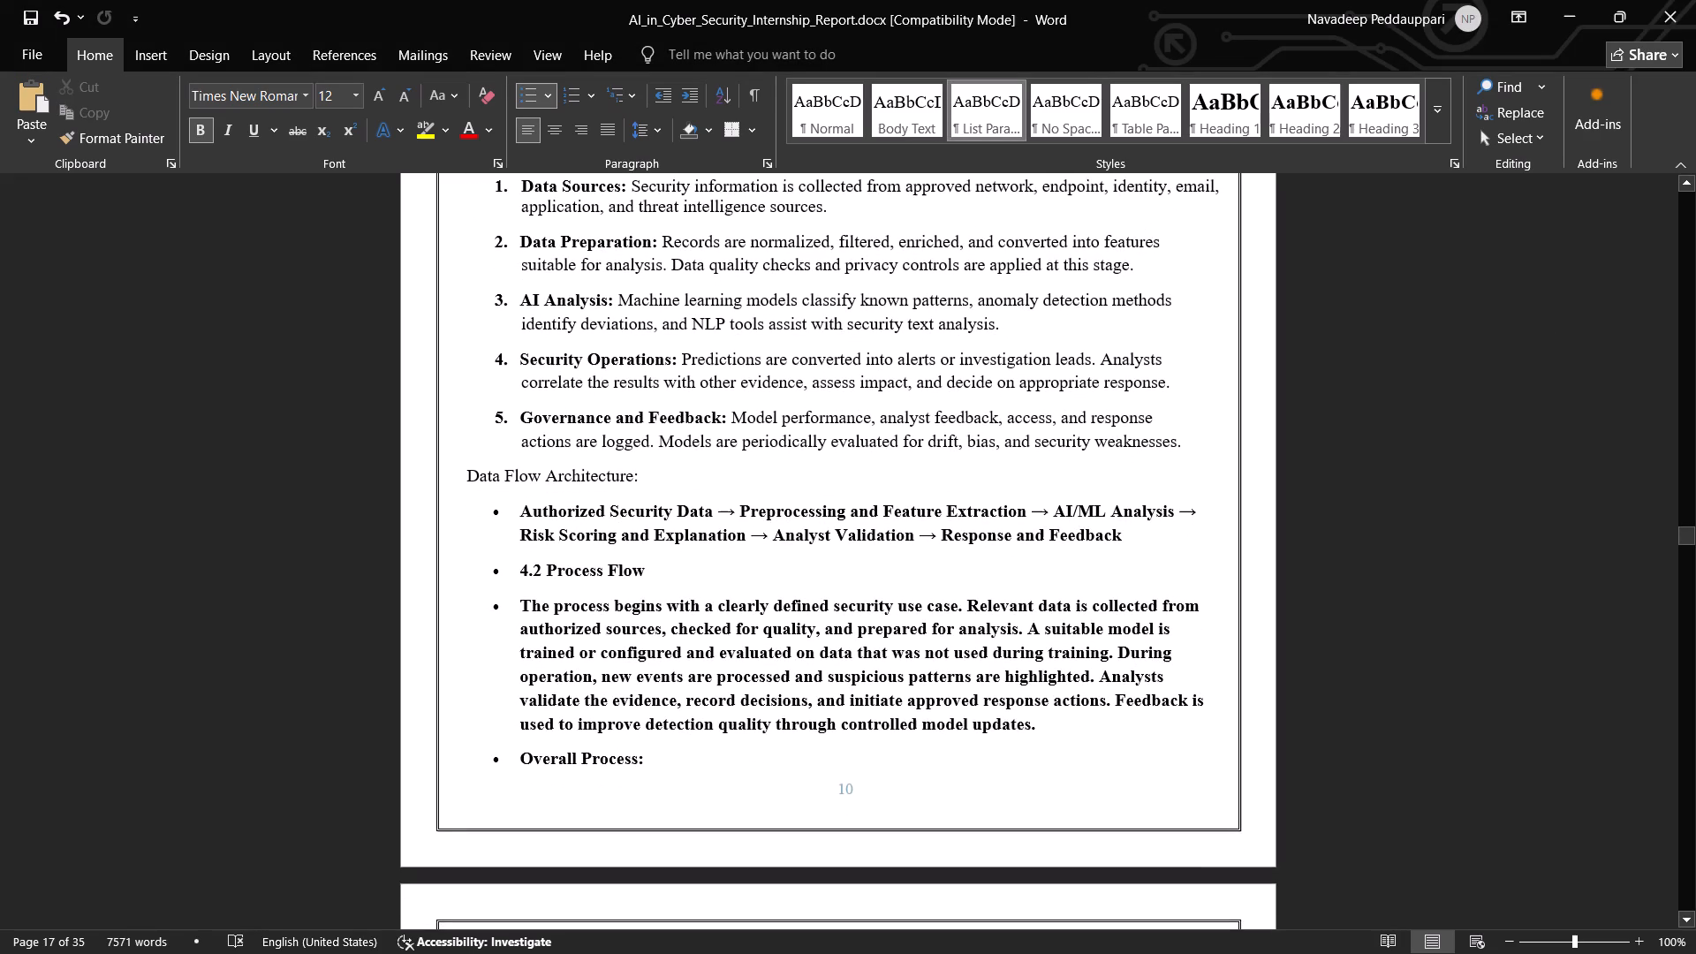
scroll(622, 579, "up", 2)
scroll(622, 579, "down", 1)
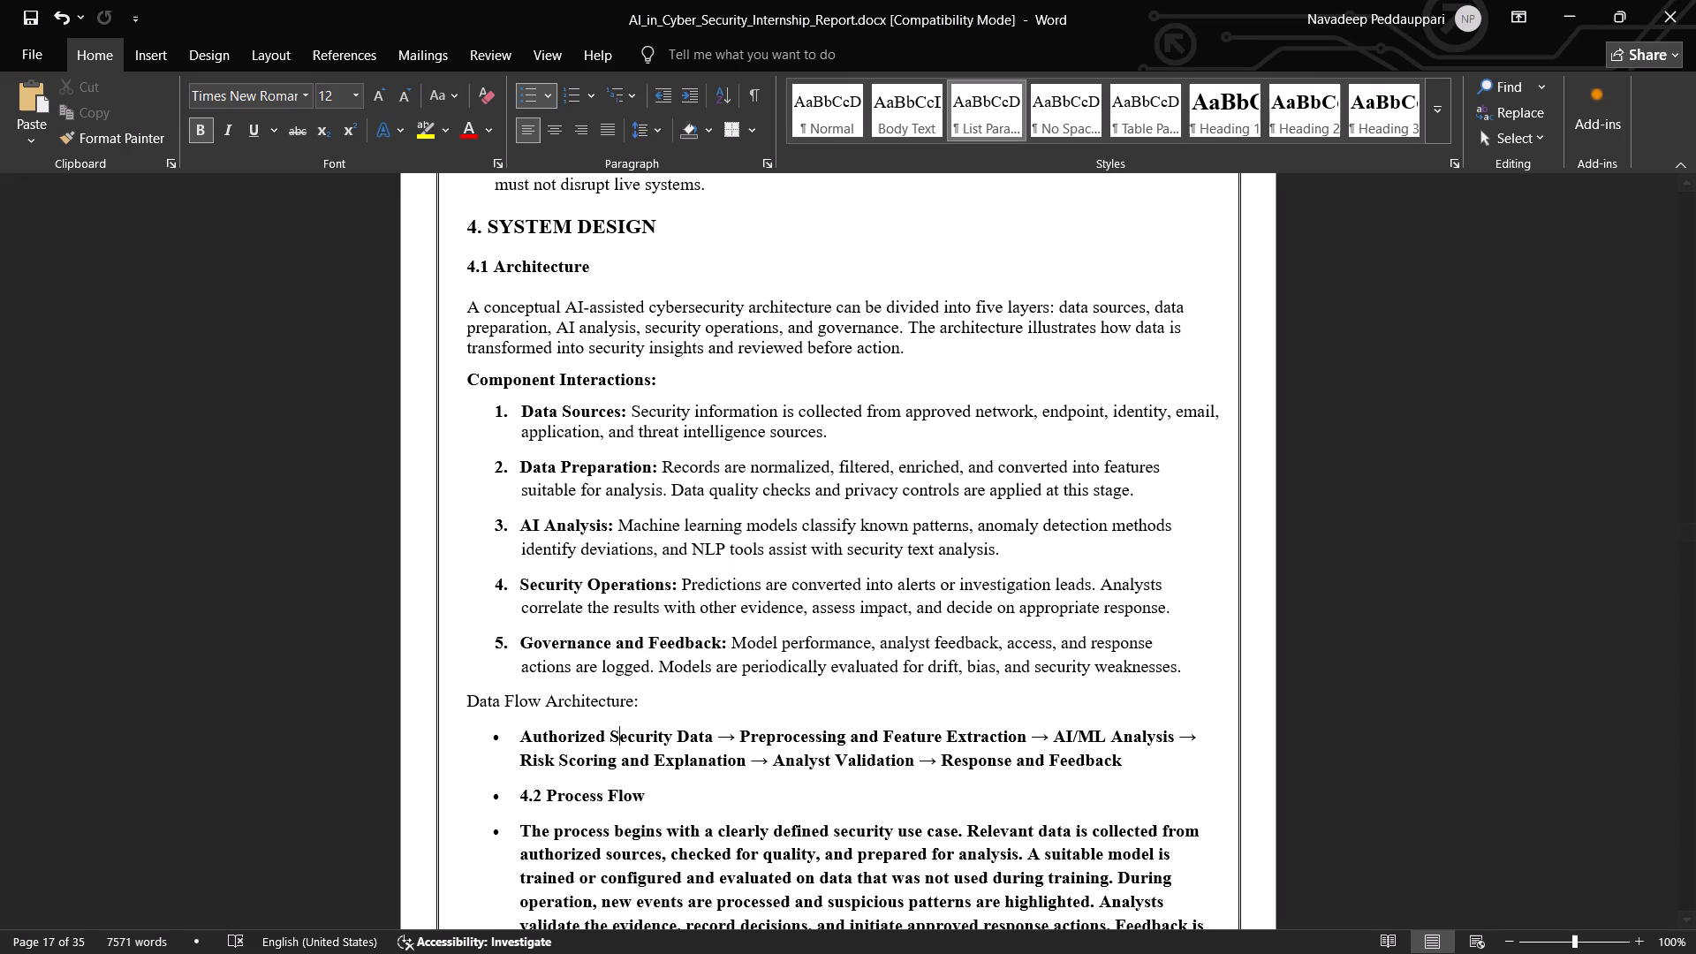
scroll(622, 579, "down", 1)
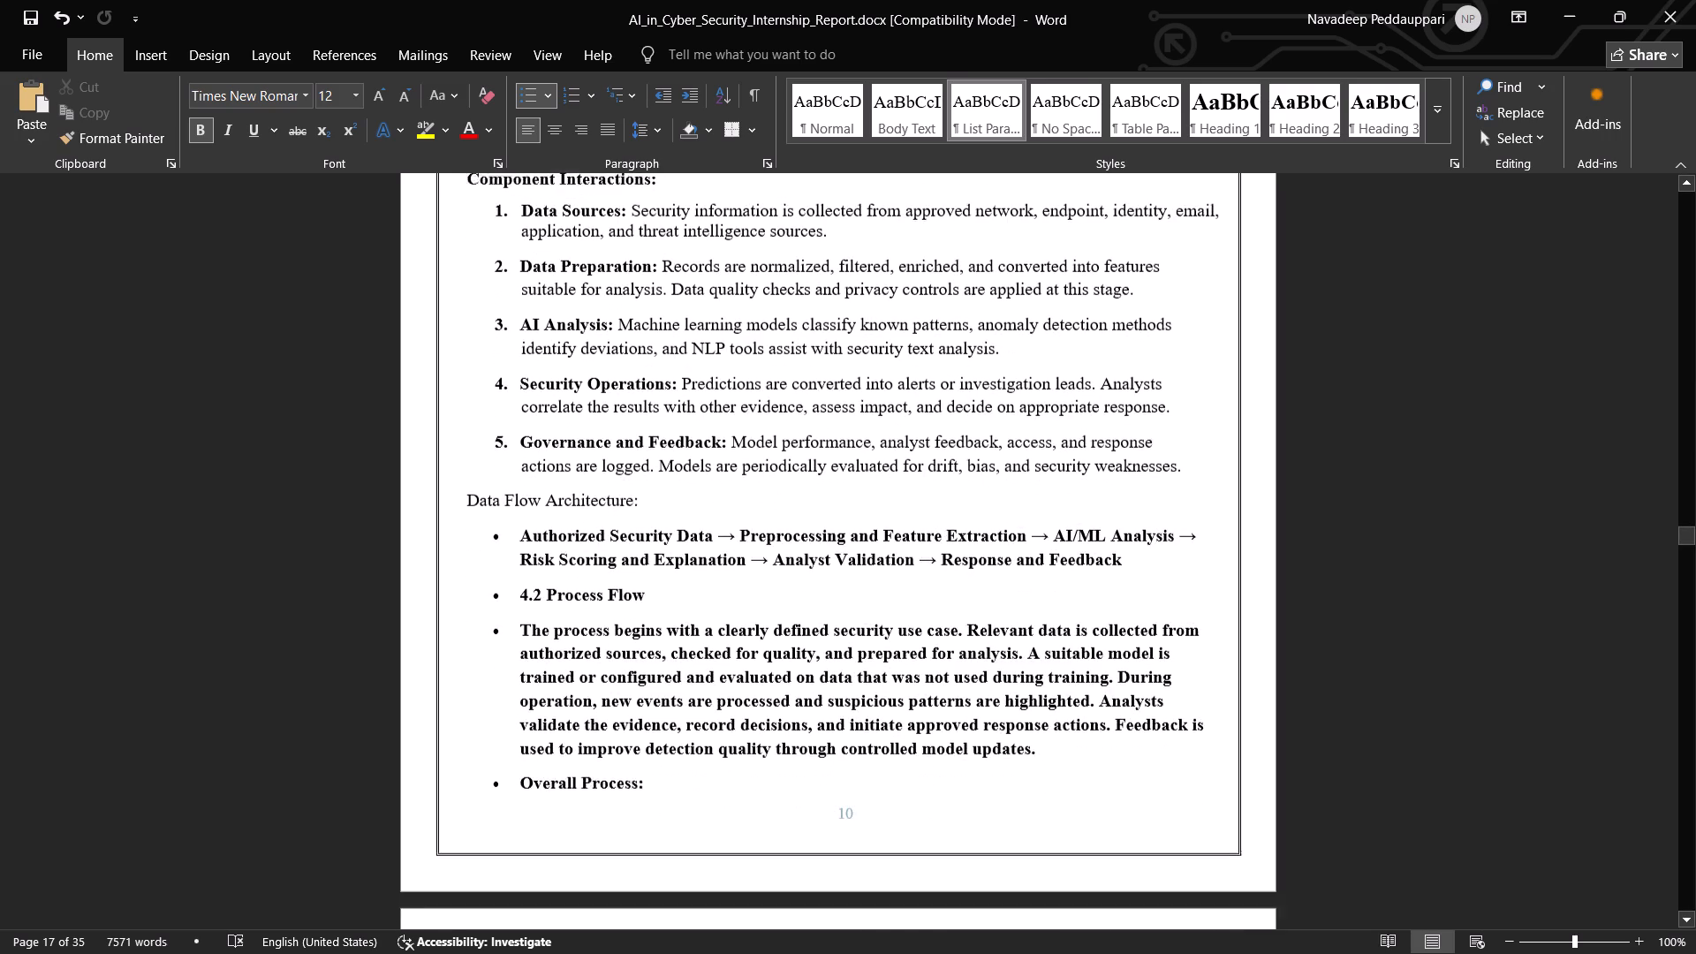
scroll(622, 579, "down", 3)
scroll(622, 579, "up", 1)
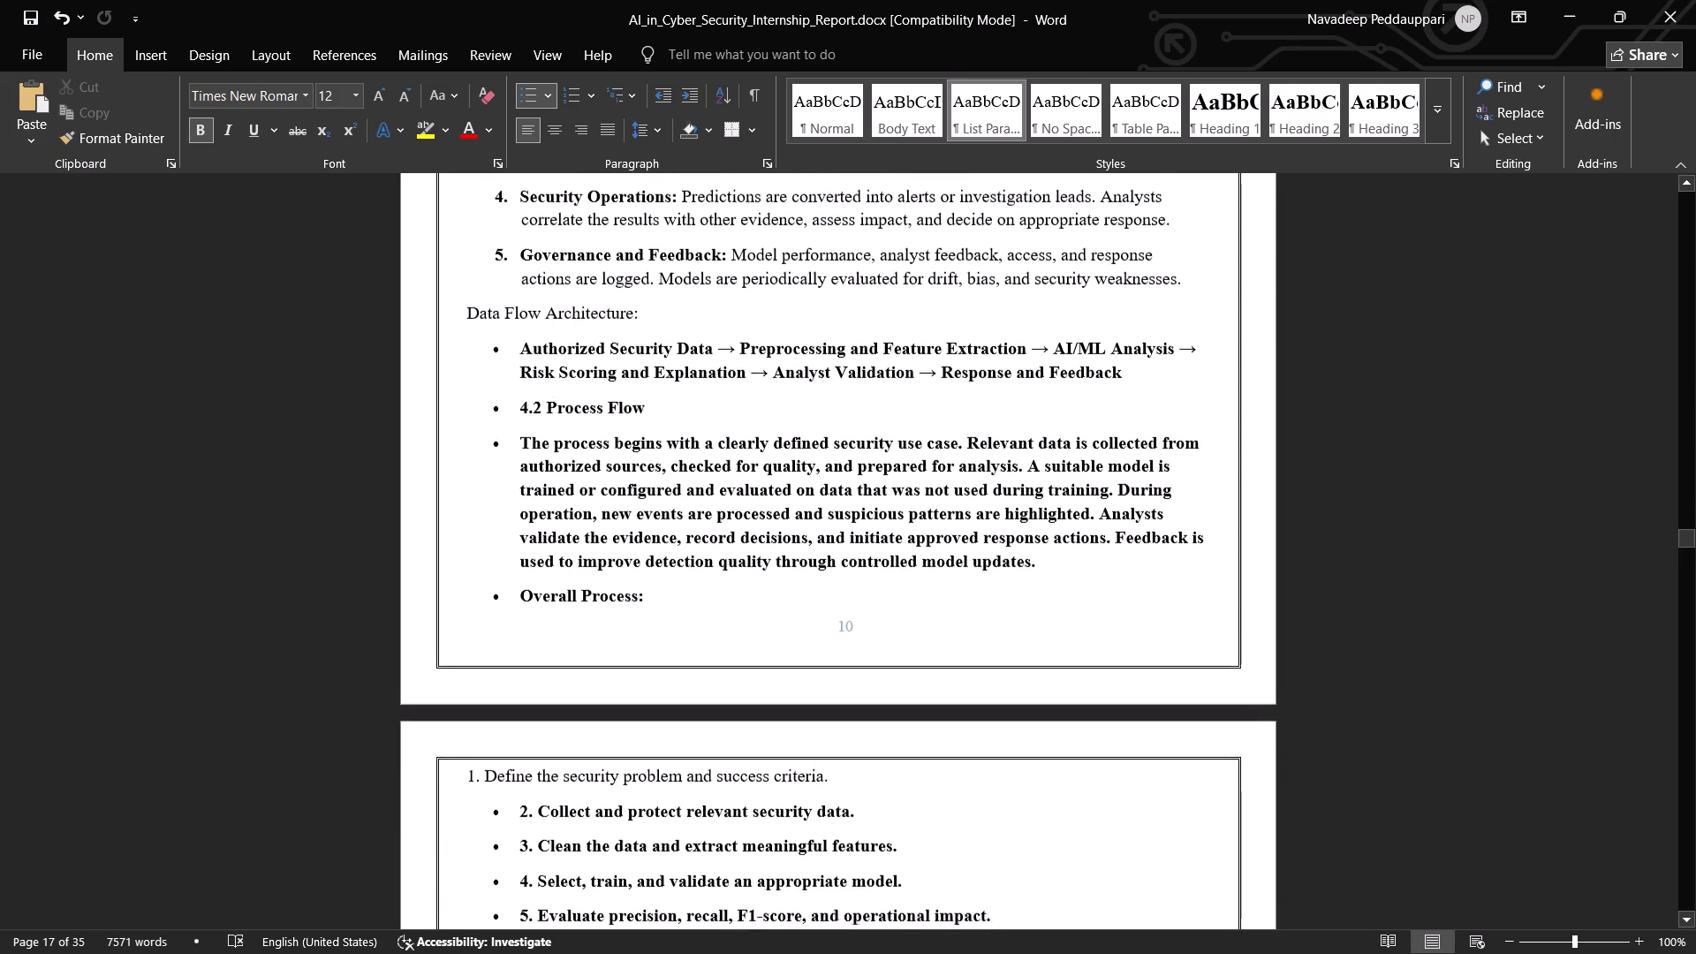
scroll(622, 579, "up", 1)
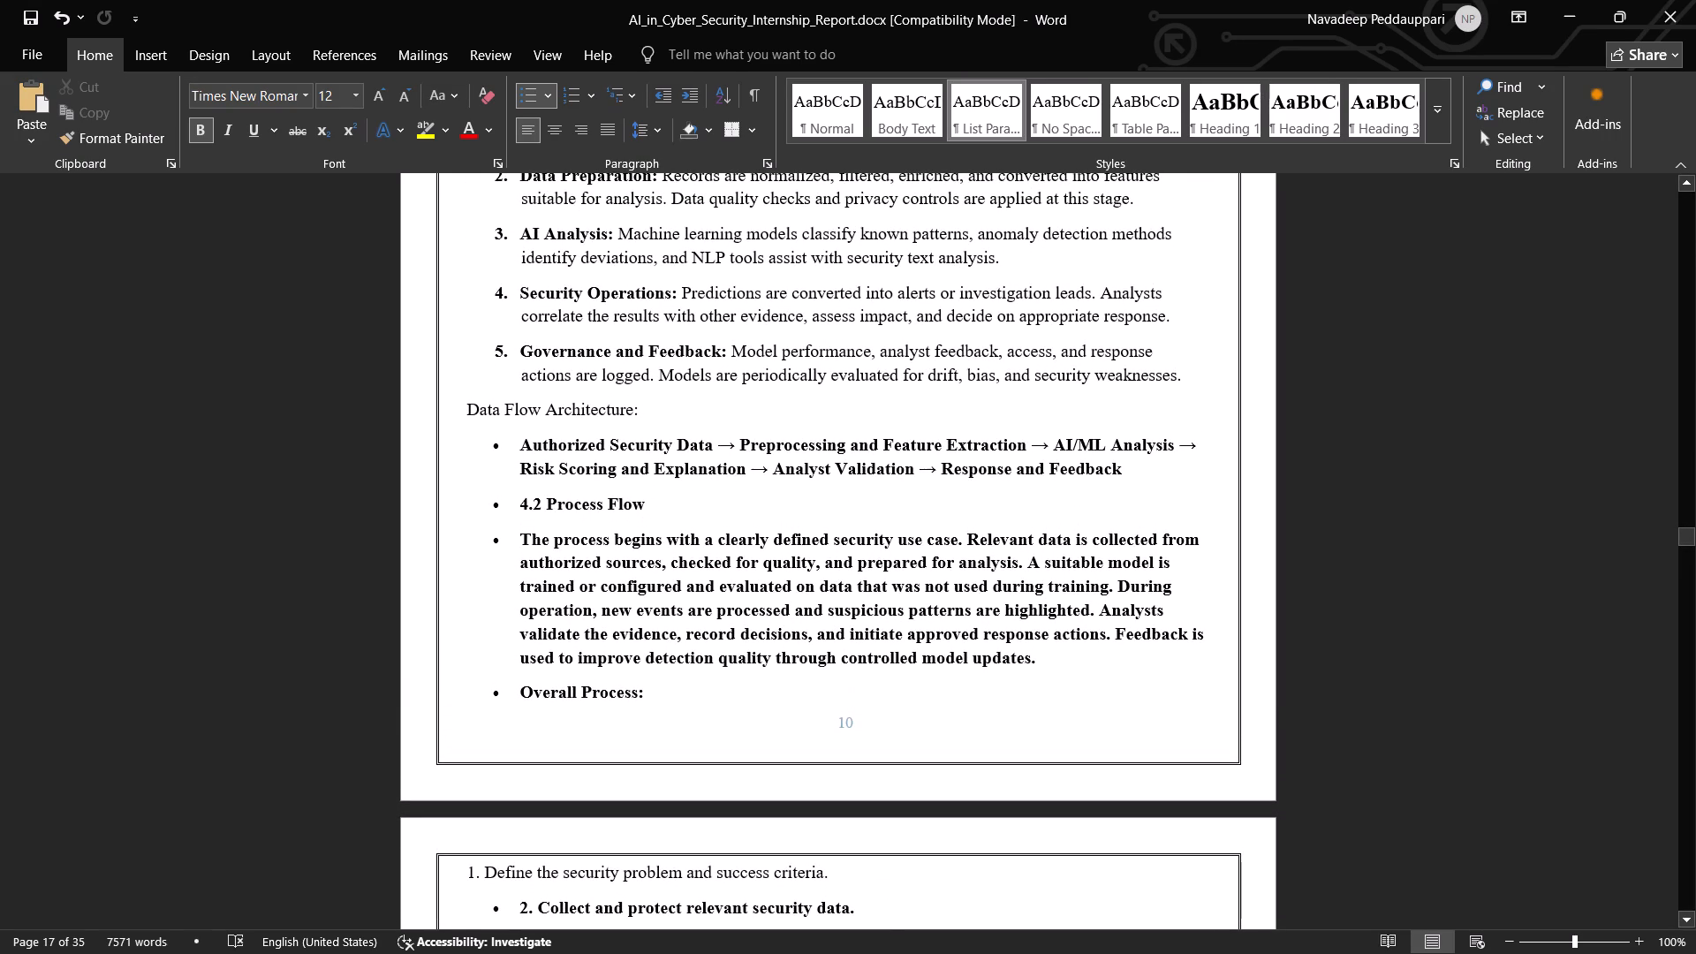
left_click(731, 580)
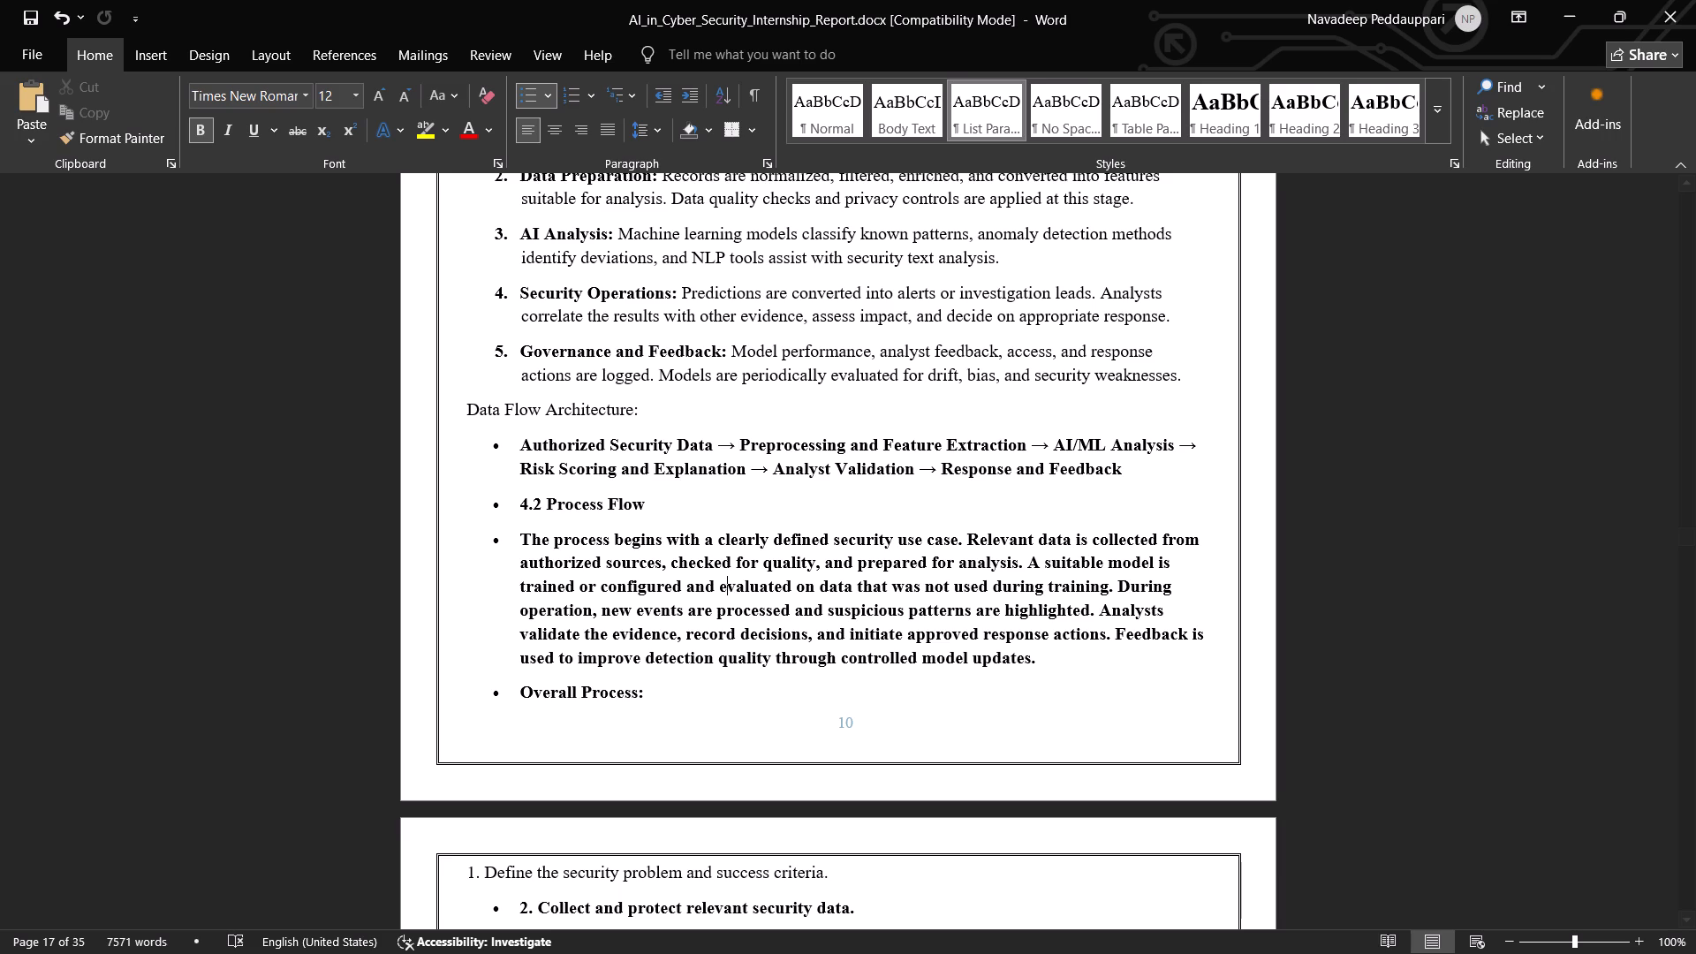
Copy the formatting of the "Component Interactions:" heading onto the "Data Flow Architecture:" line.
scroll(731, 580, "up", 2)
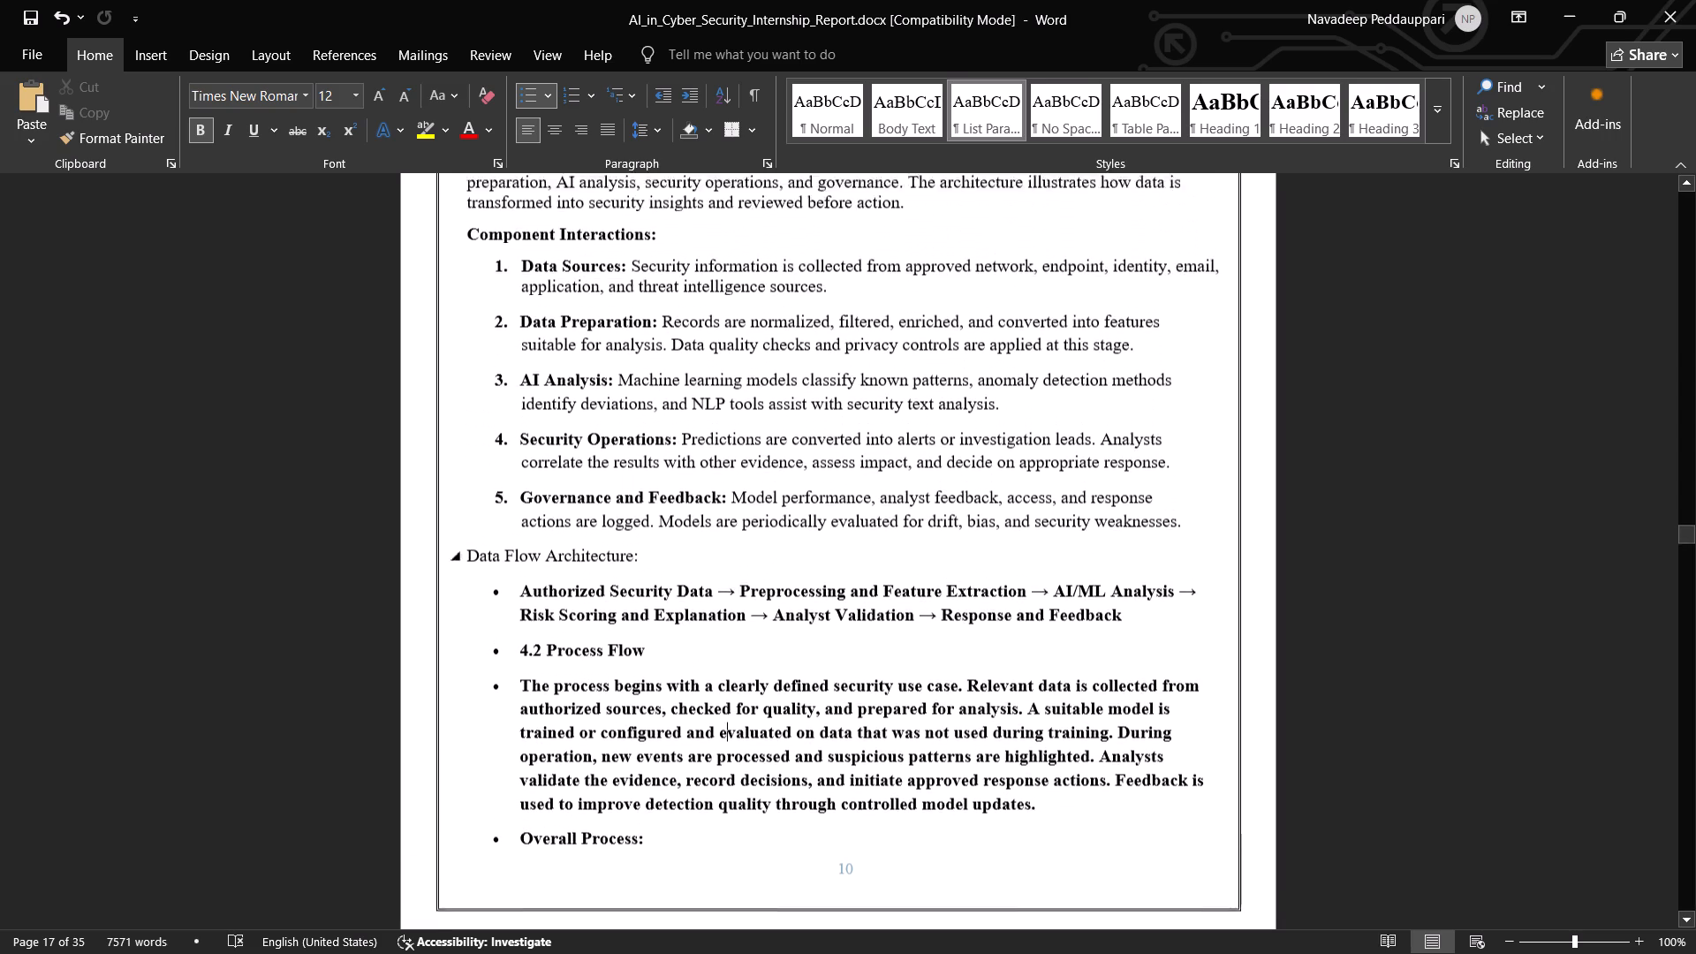
scroll(731, 580, "up", 1)
triple_click(542, 335)
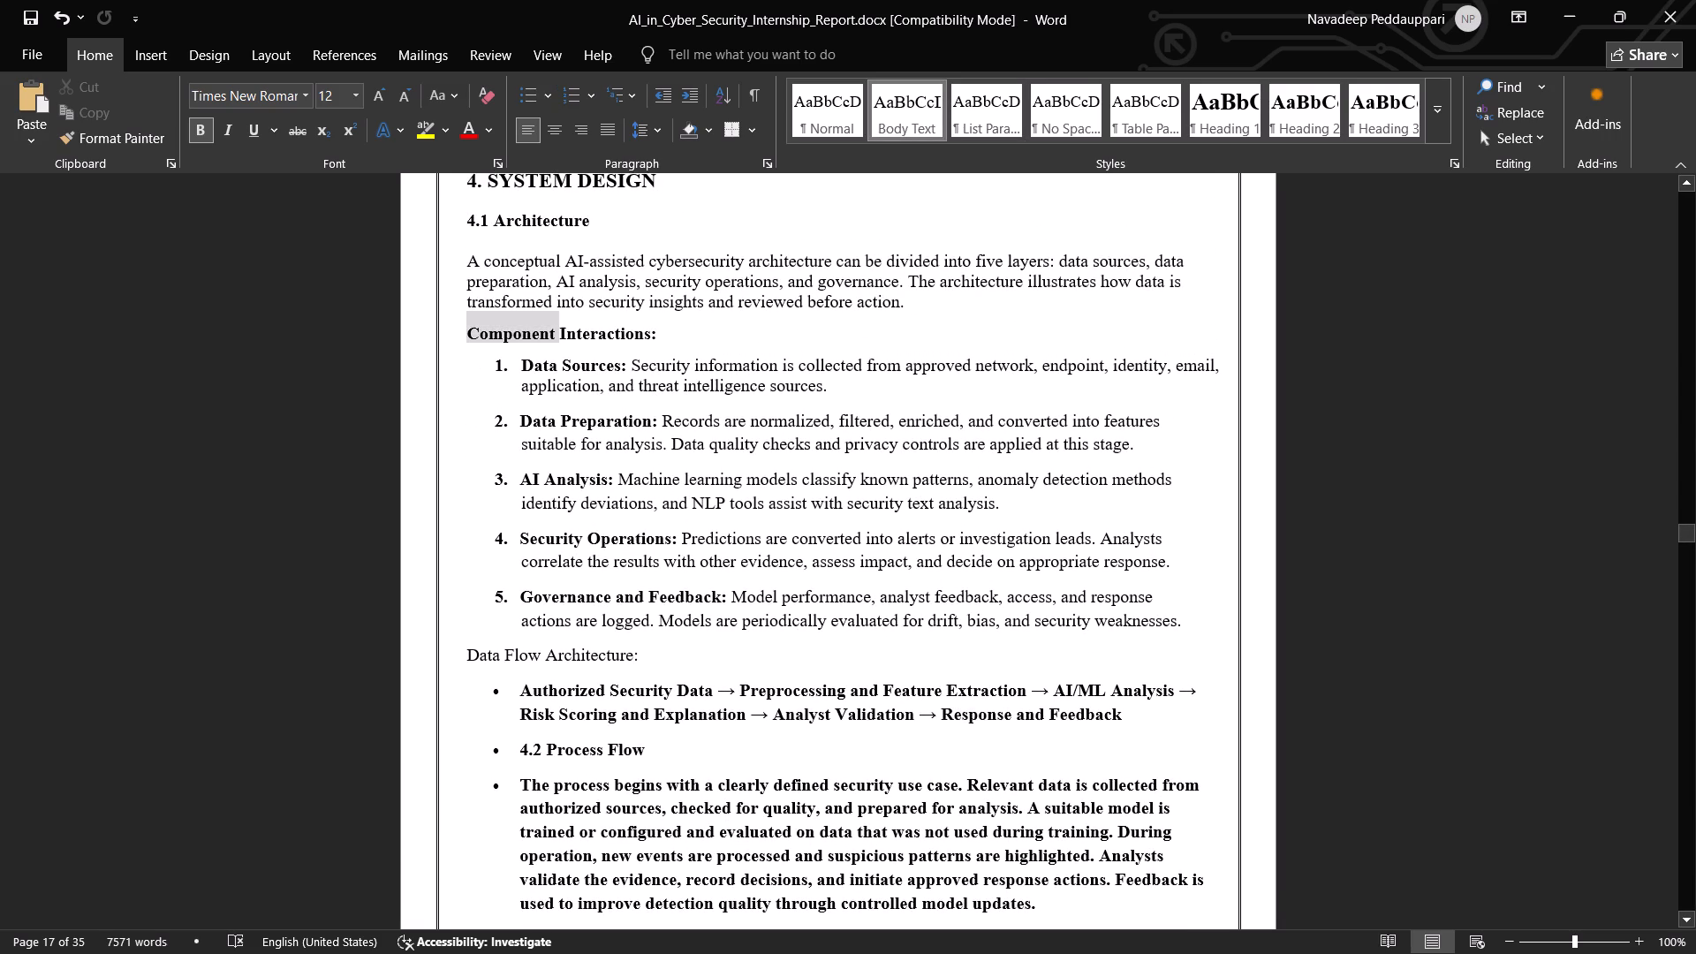
key("ctrl+alt+c")
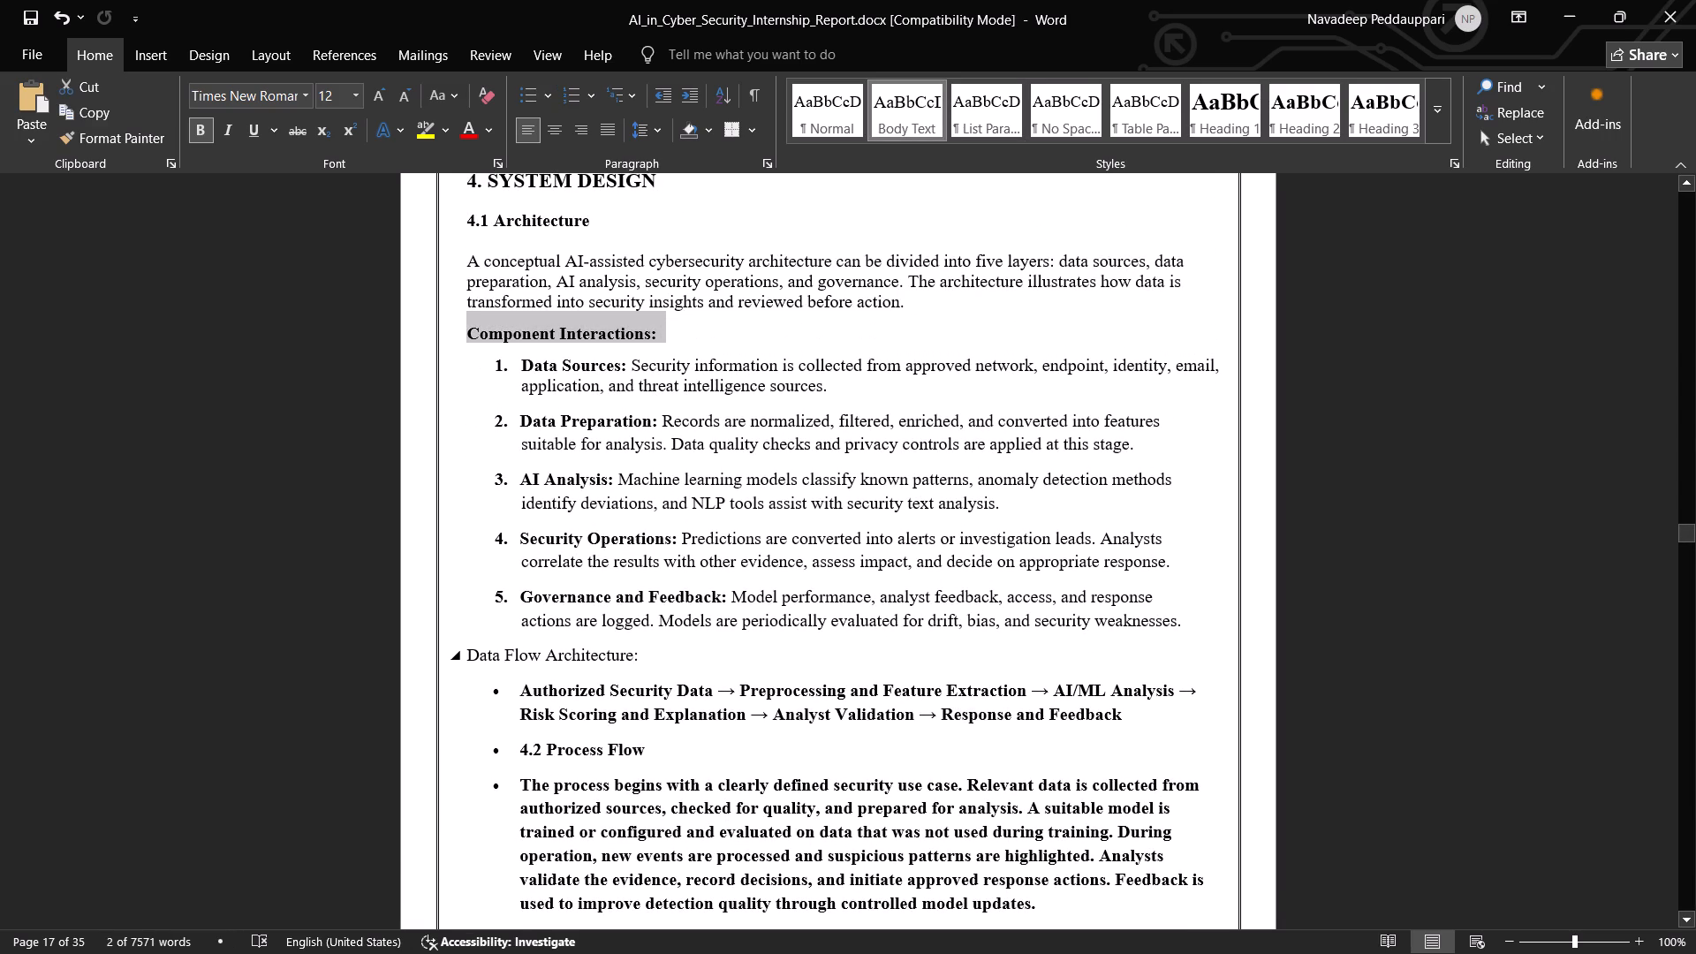
triple_click(534, 655)
key("ctrl+alt+v")
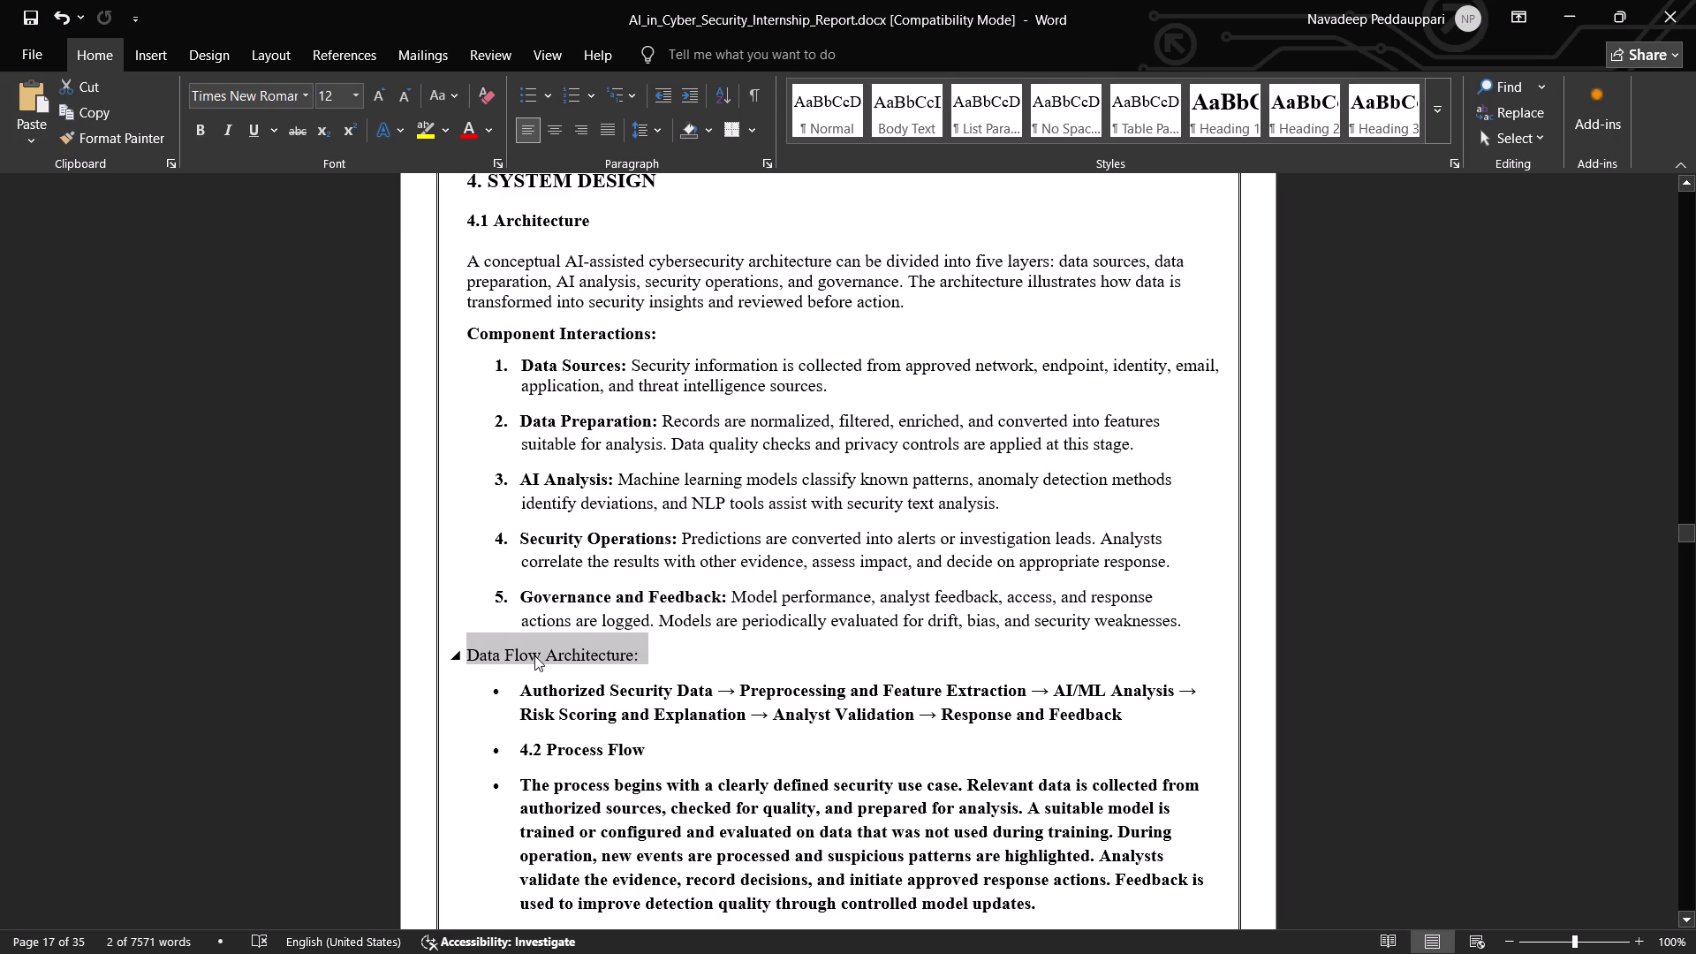
Check the reference report's section 4 headings, and apply the copied heading formatting to the bulleted "4.2 Process Flow" line in the AI report.
scroll(534, 655, "down", 3)
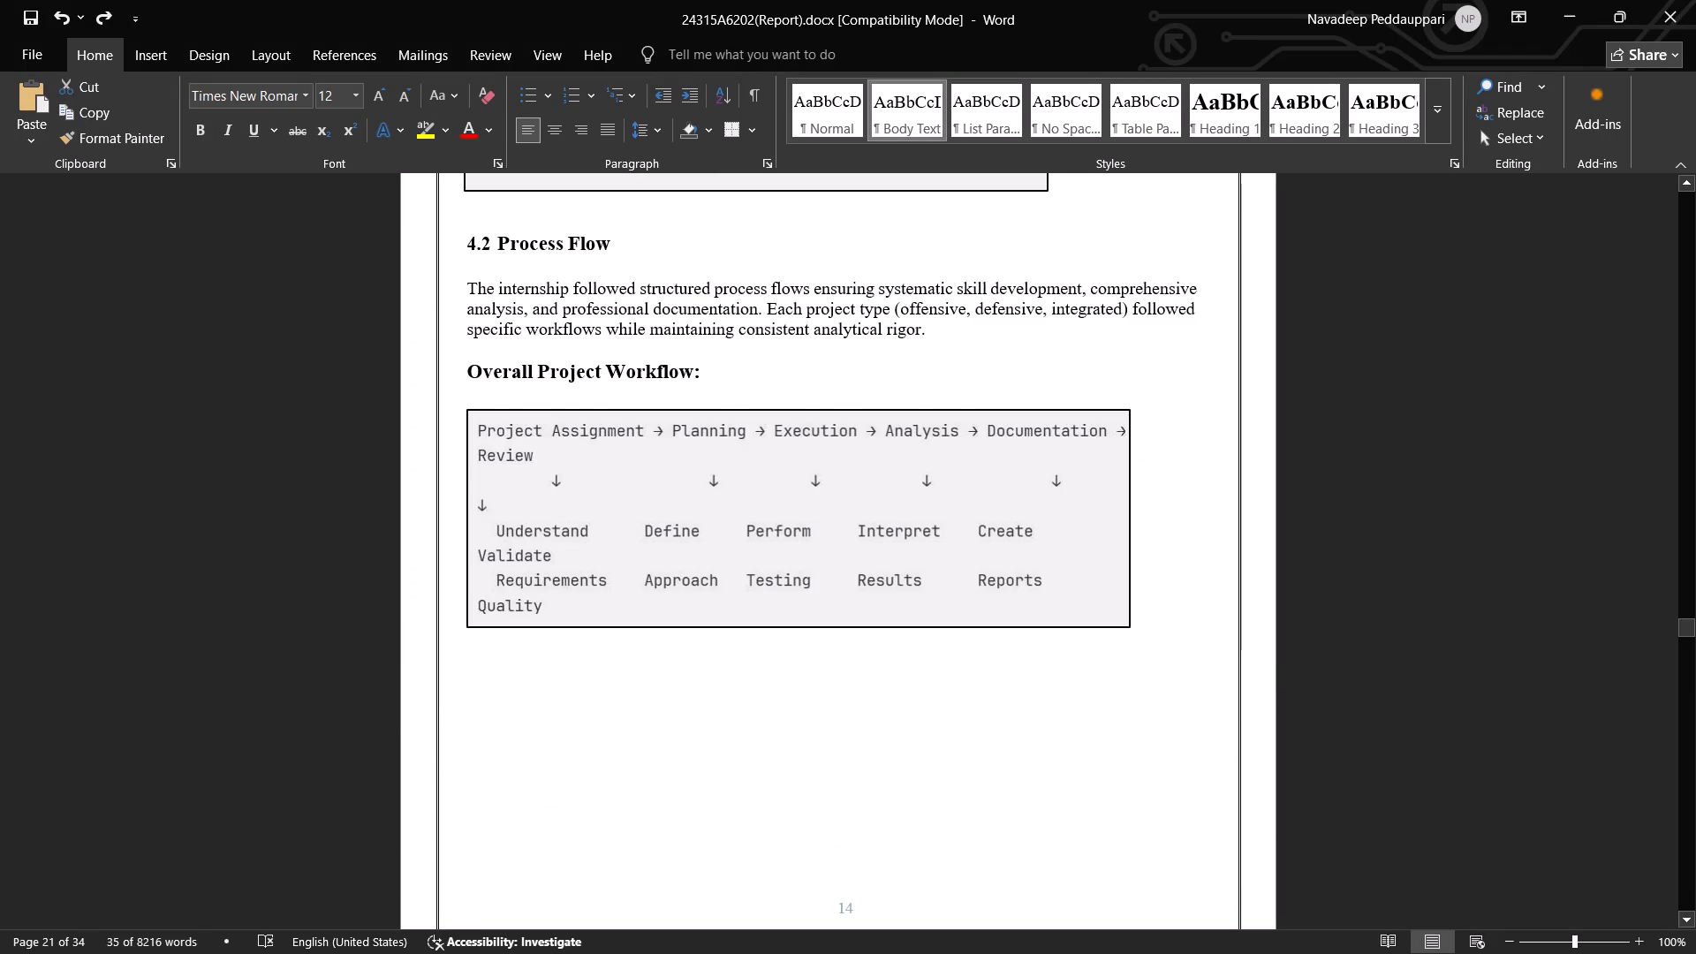
scroll(534, 655, "up", 6)
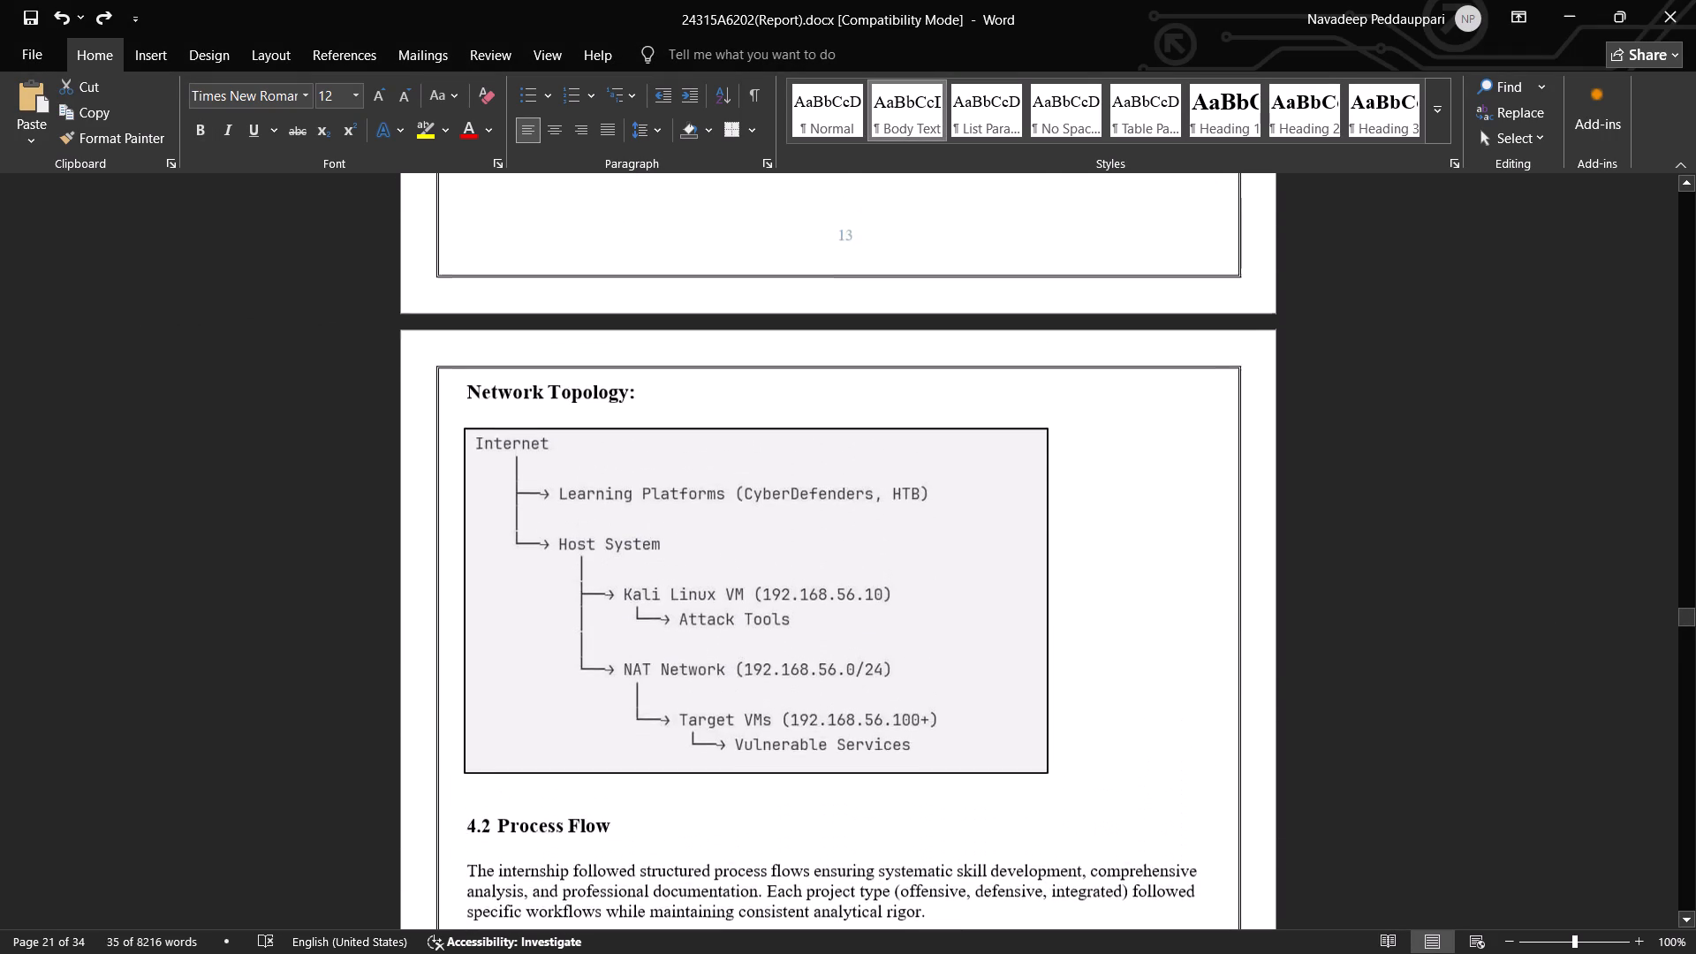
scroll(534, 655, "up", 3)
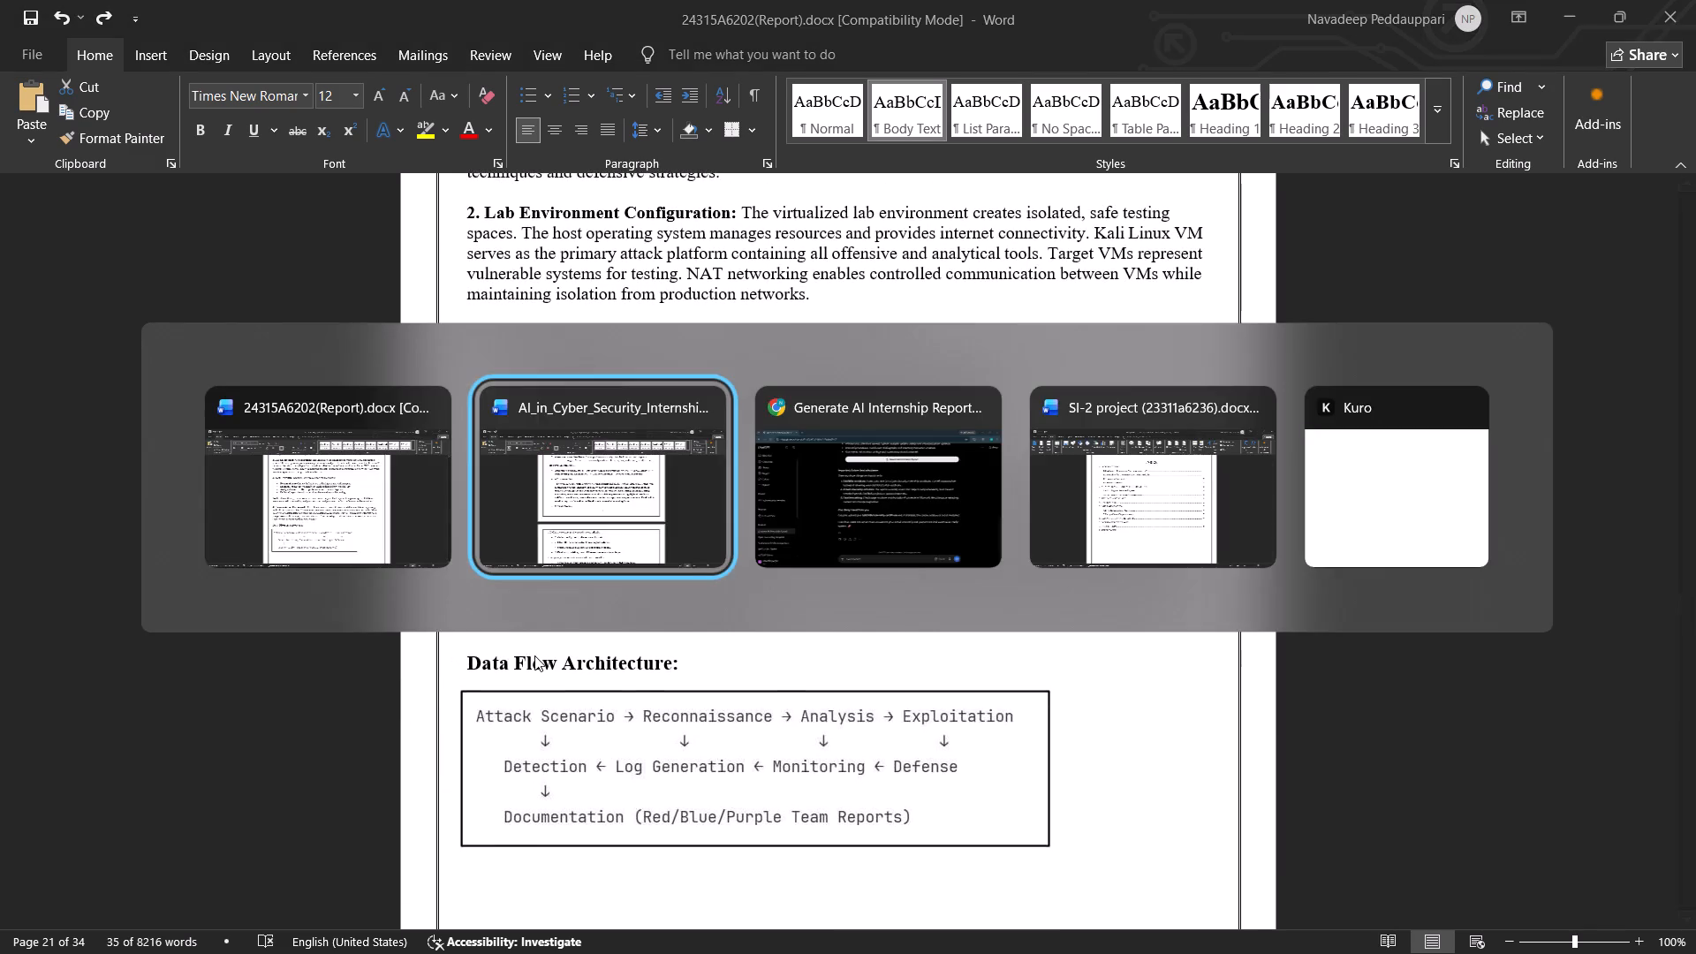
scroll(542, 367, "up", 1)
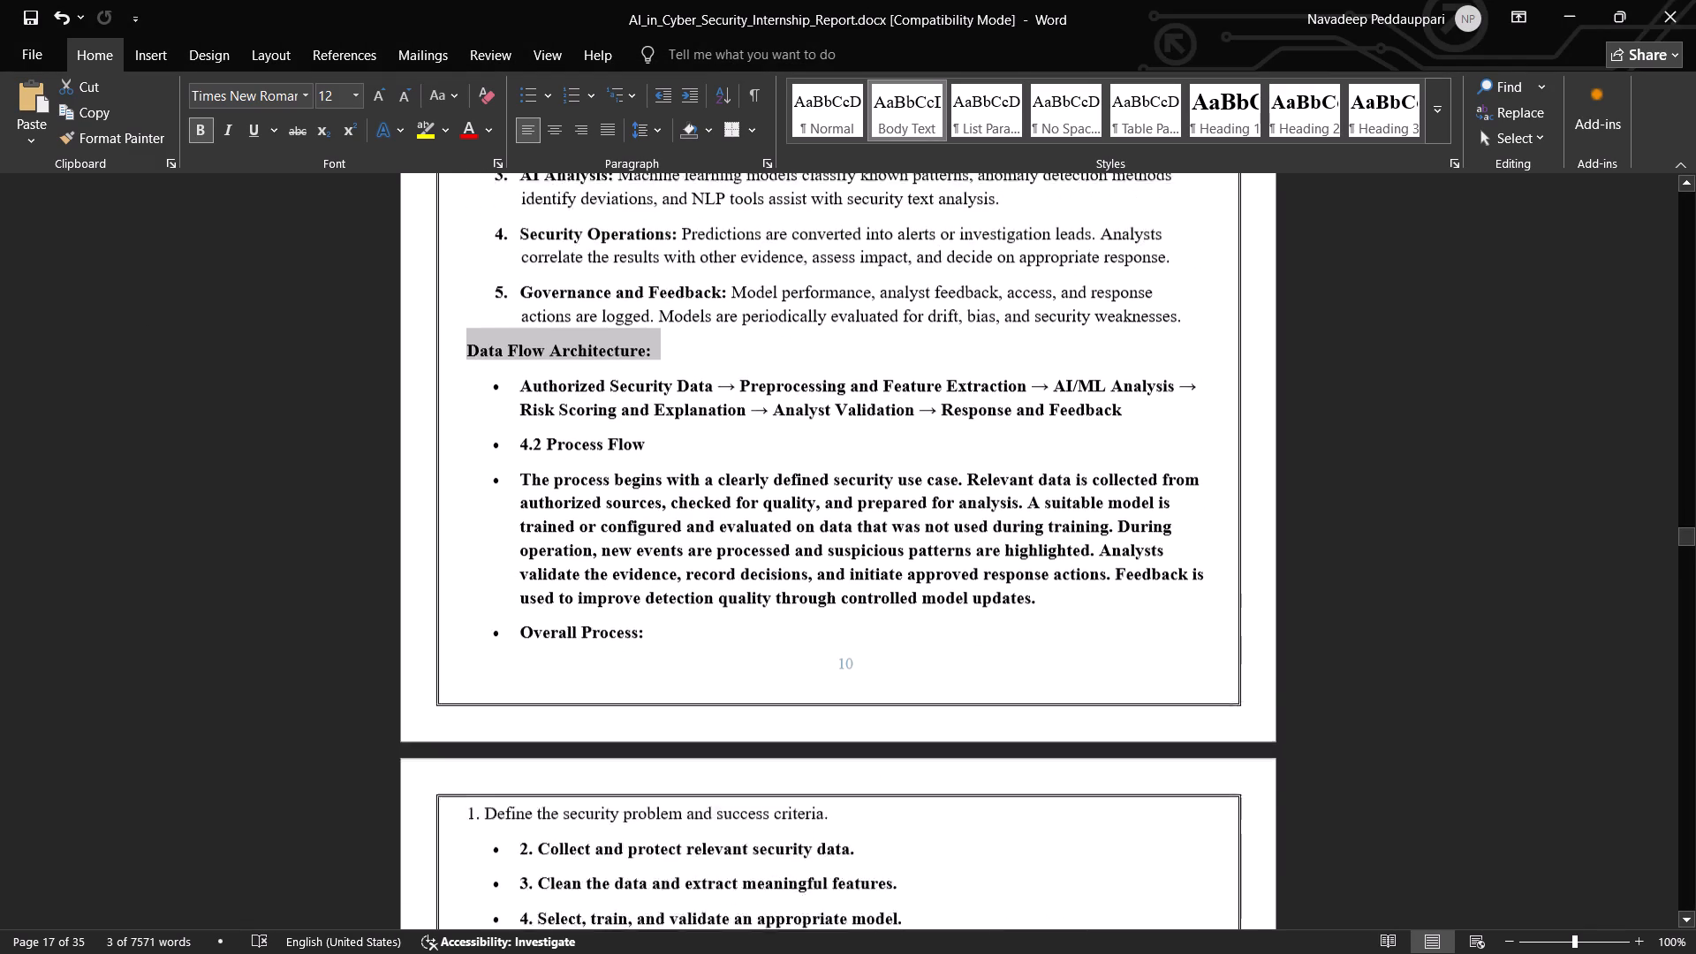
scroll(542, 367, "up", 1)
triple_click(533, 591)
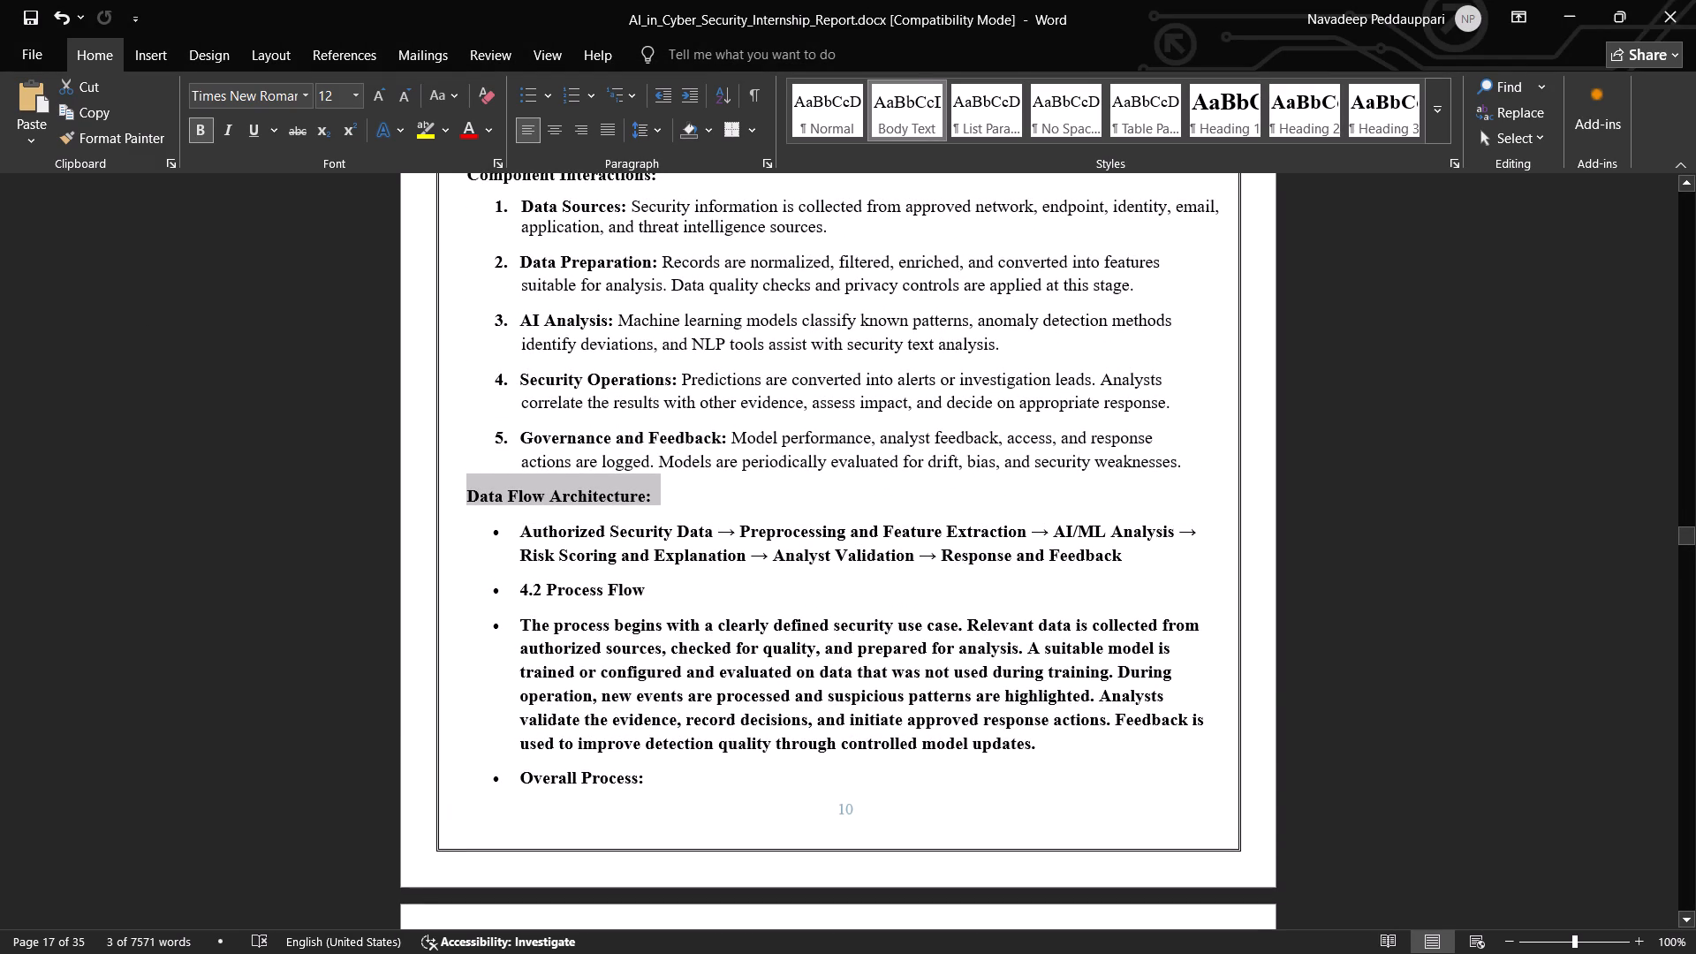
key("ctrl+alt+v")
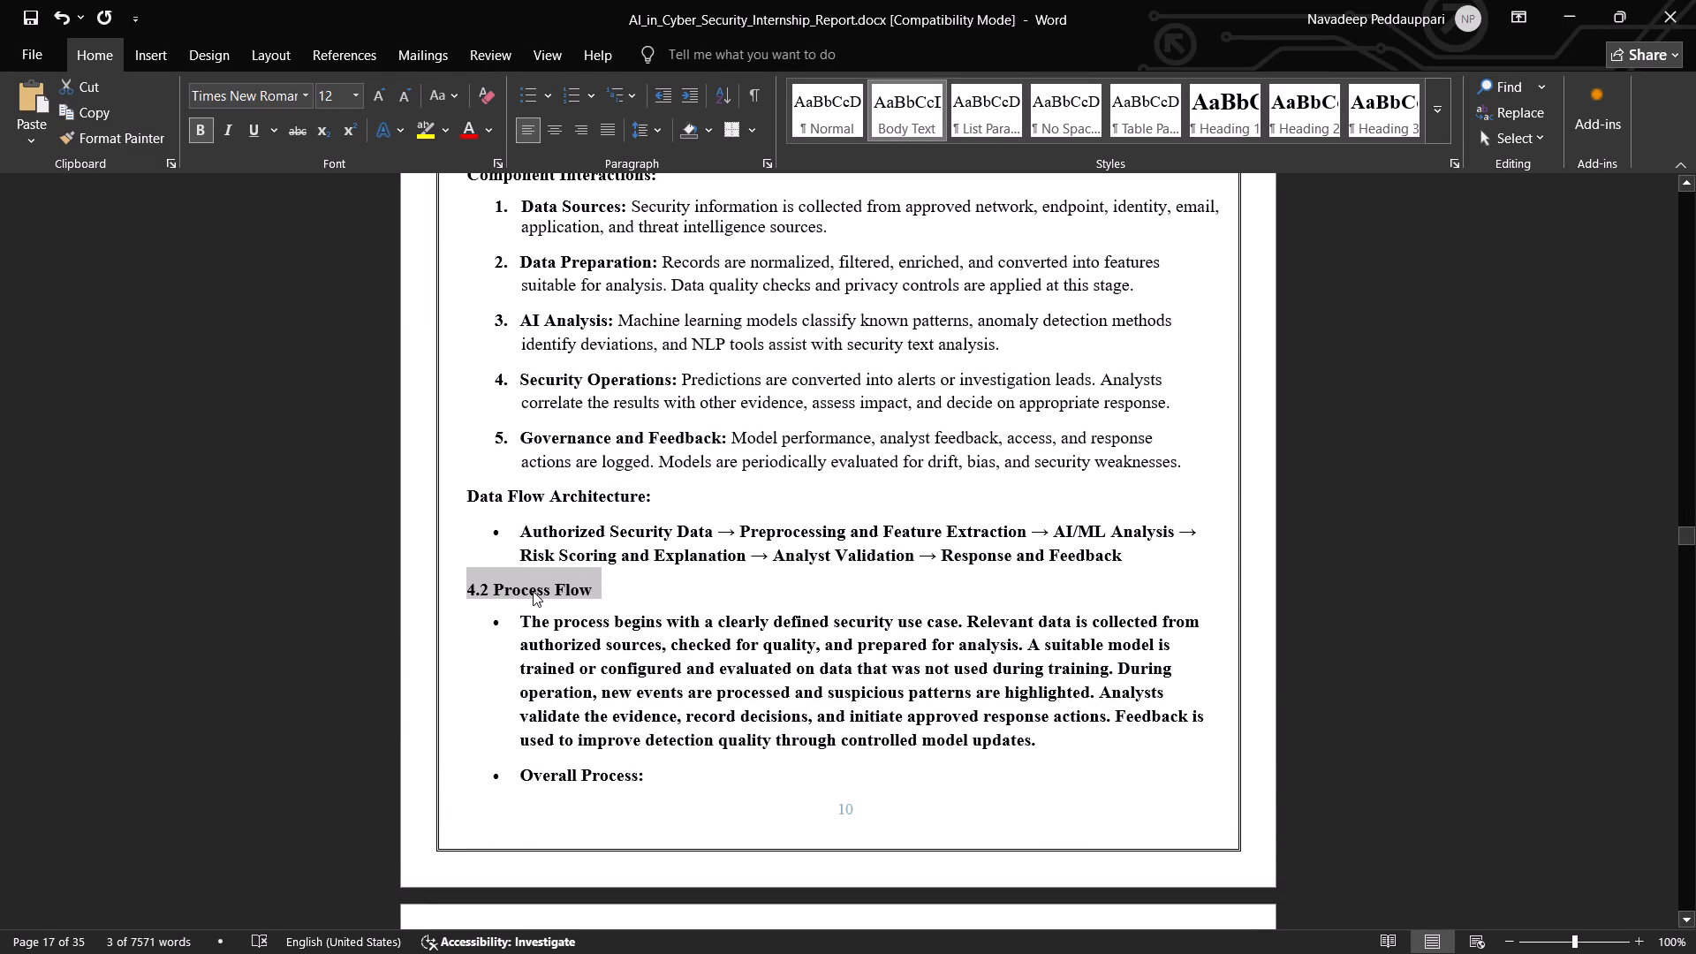
Compare section 4 of the AI report with the reference report's Network Topology, Process Flow and start of section 5.
scroll(533, 591, "up", 4)
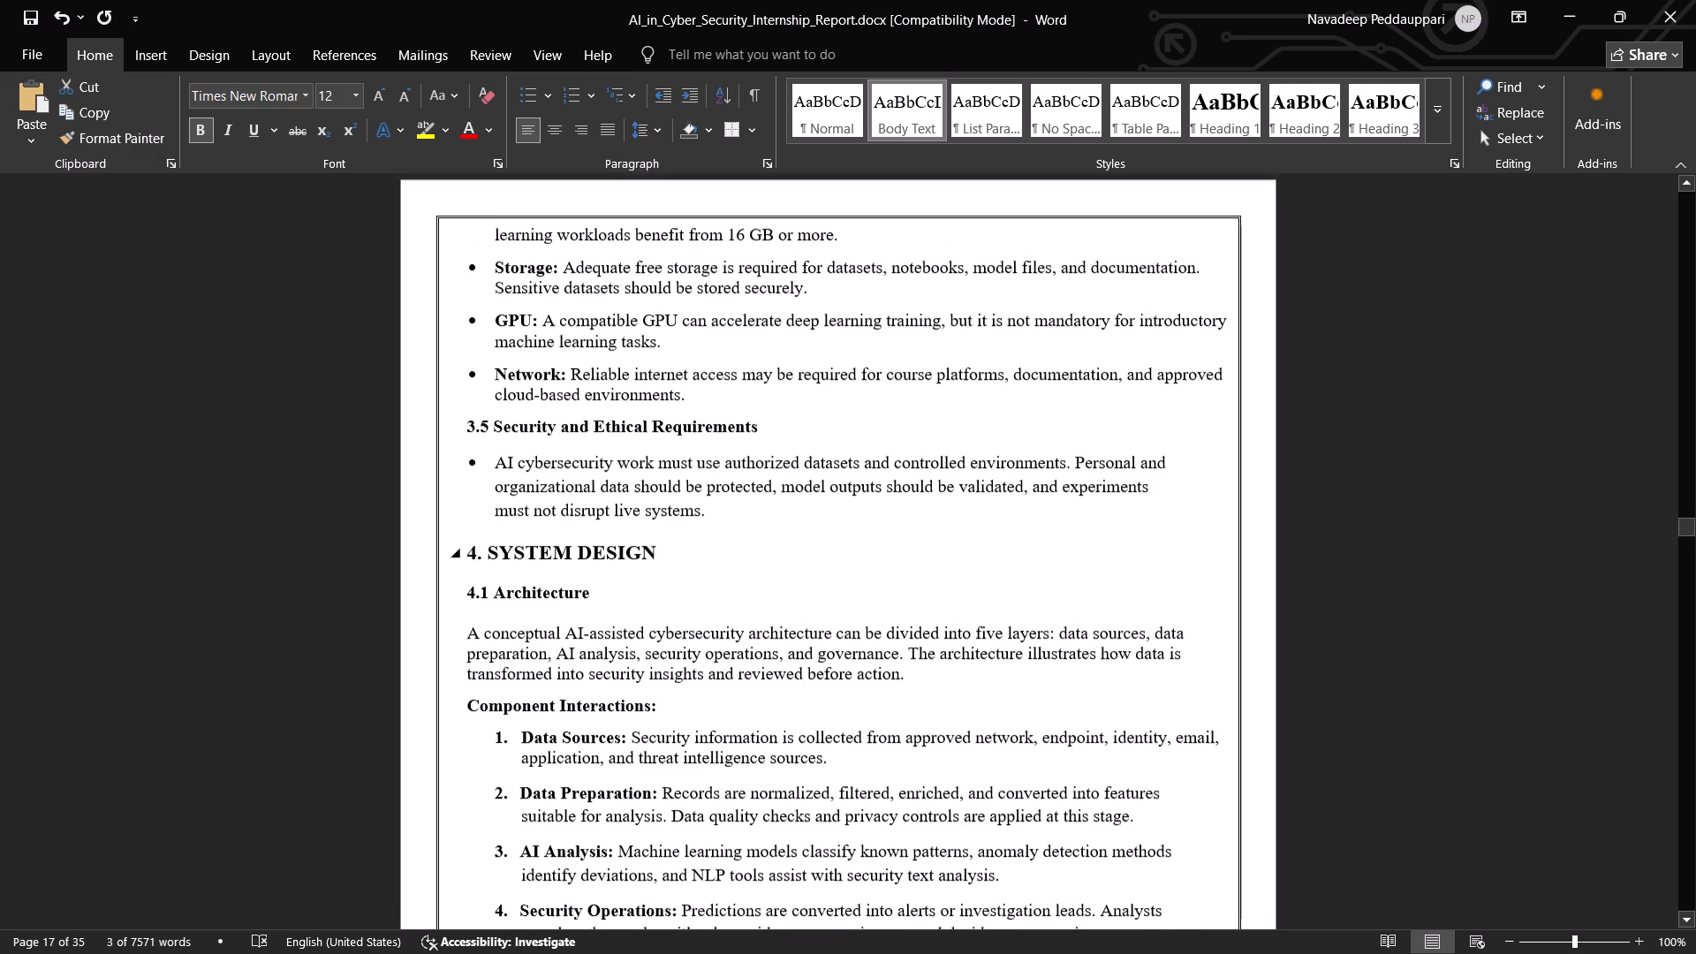
scroll(533, 591, "down", 4)
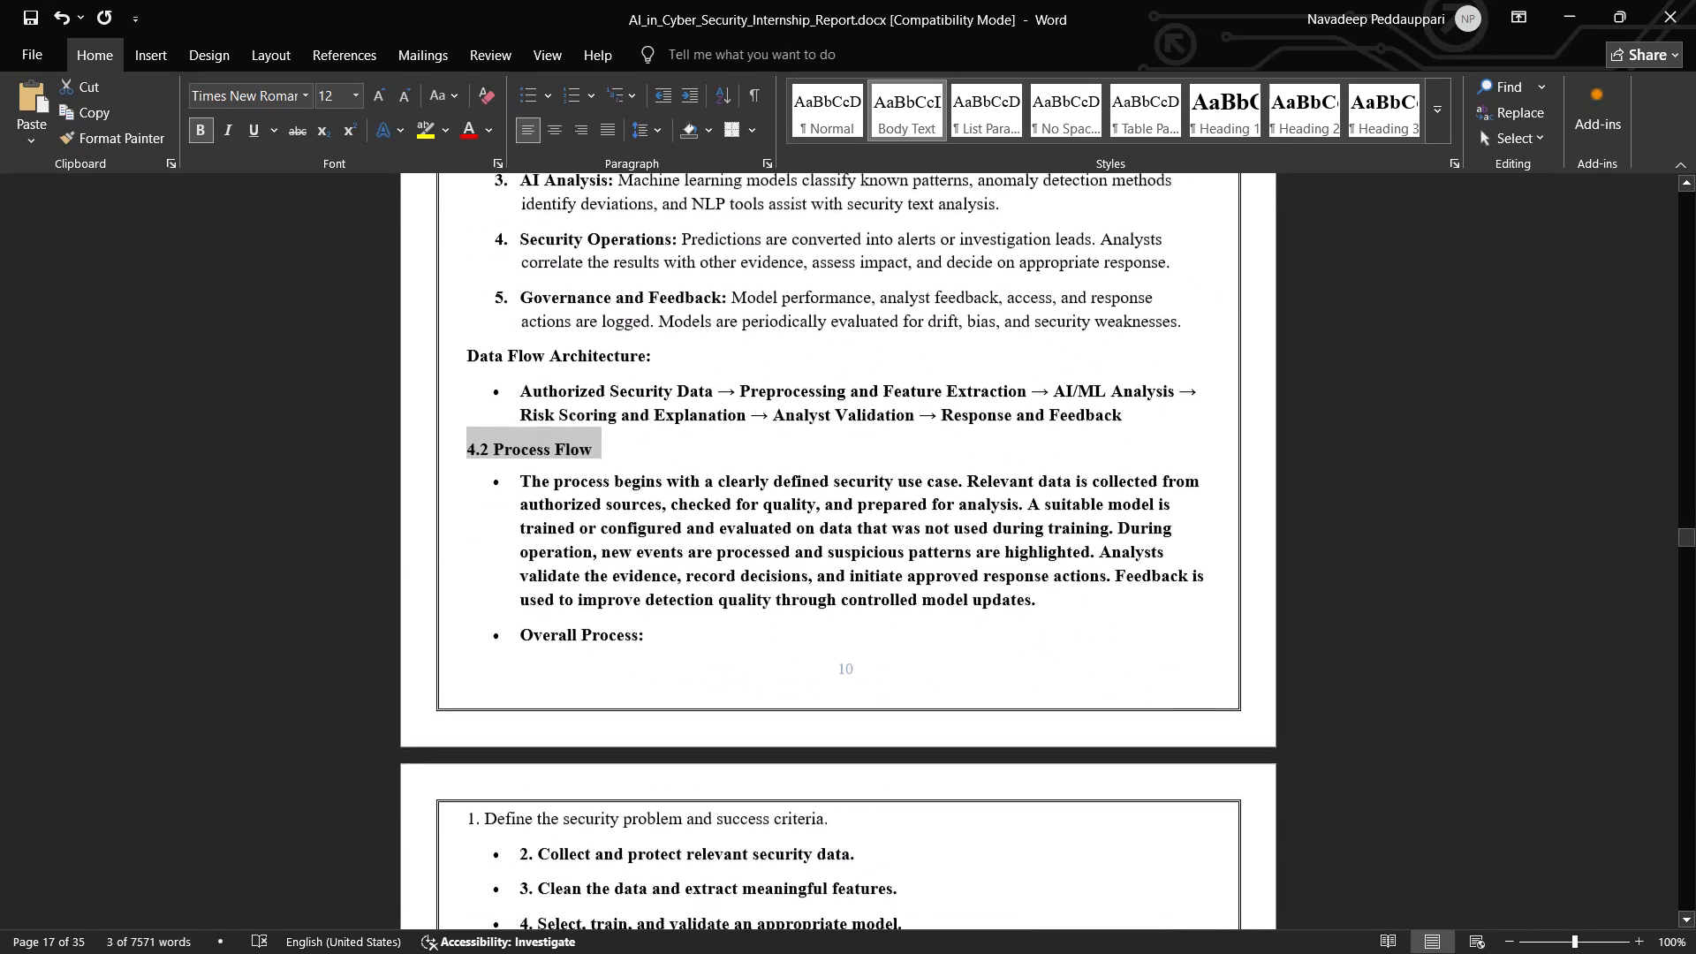
scroll(533, 591, "down", 1)
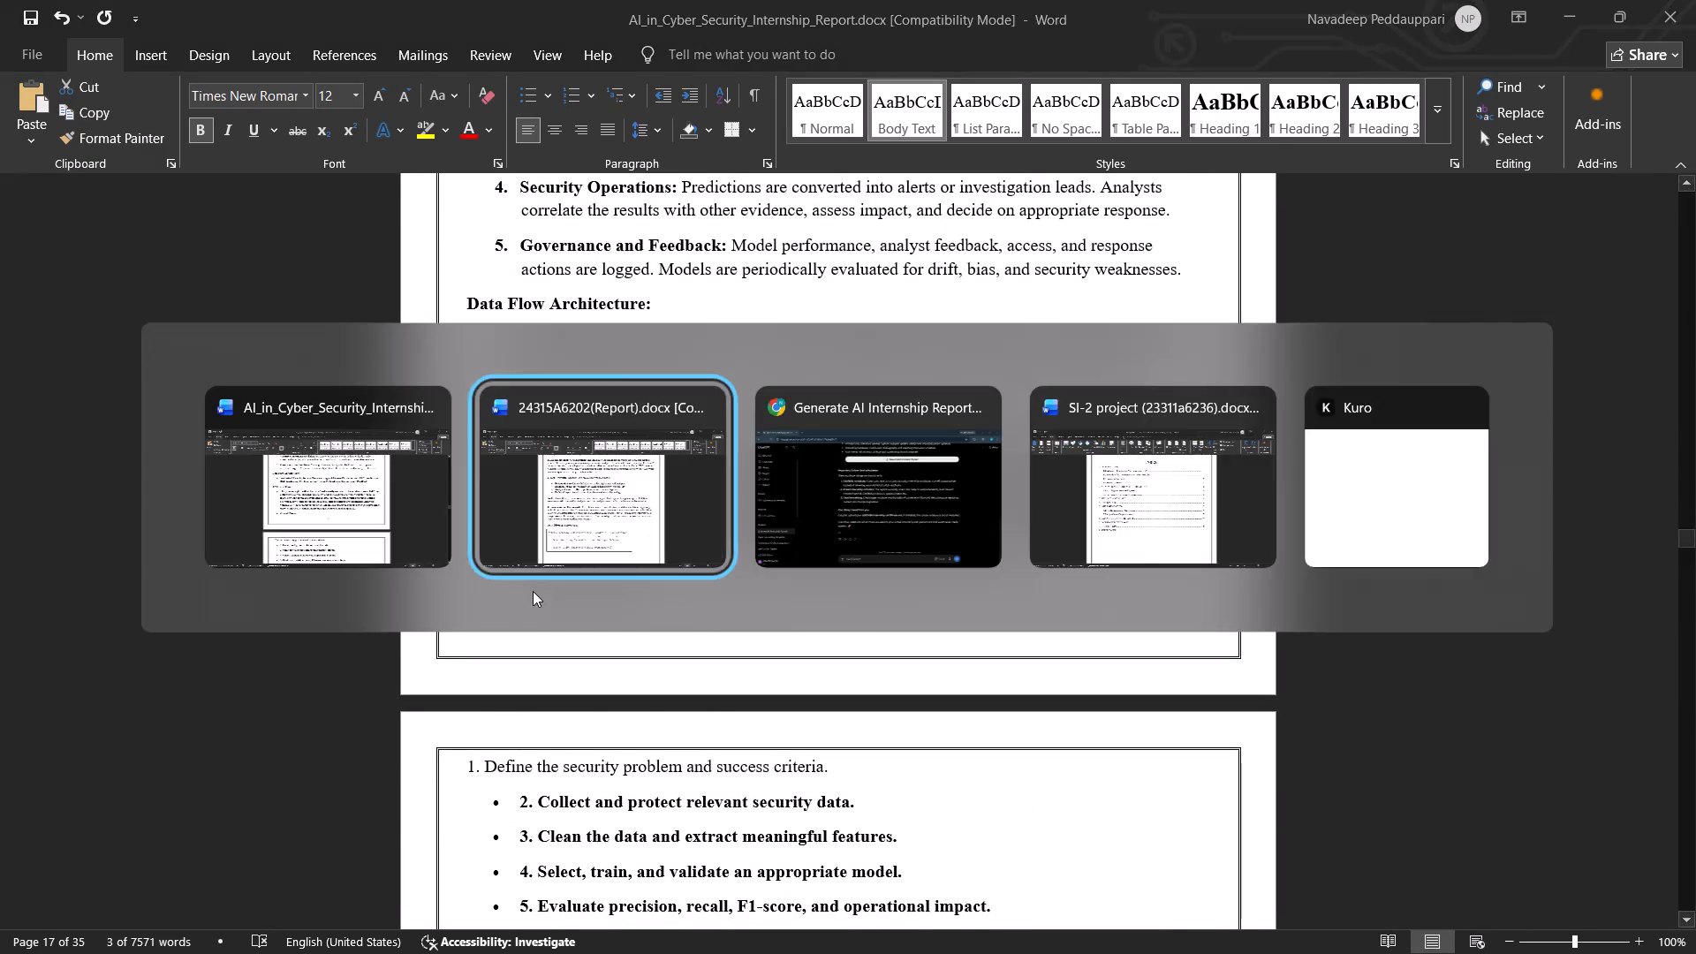
scroll(591, 632, "down", 7)
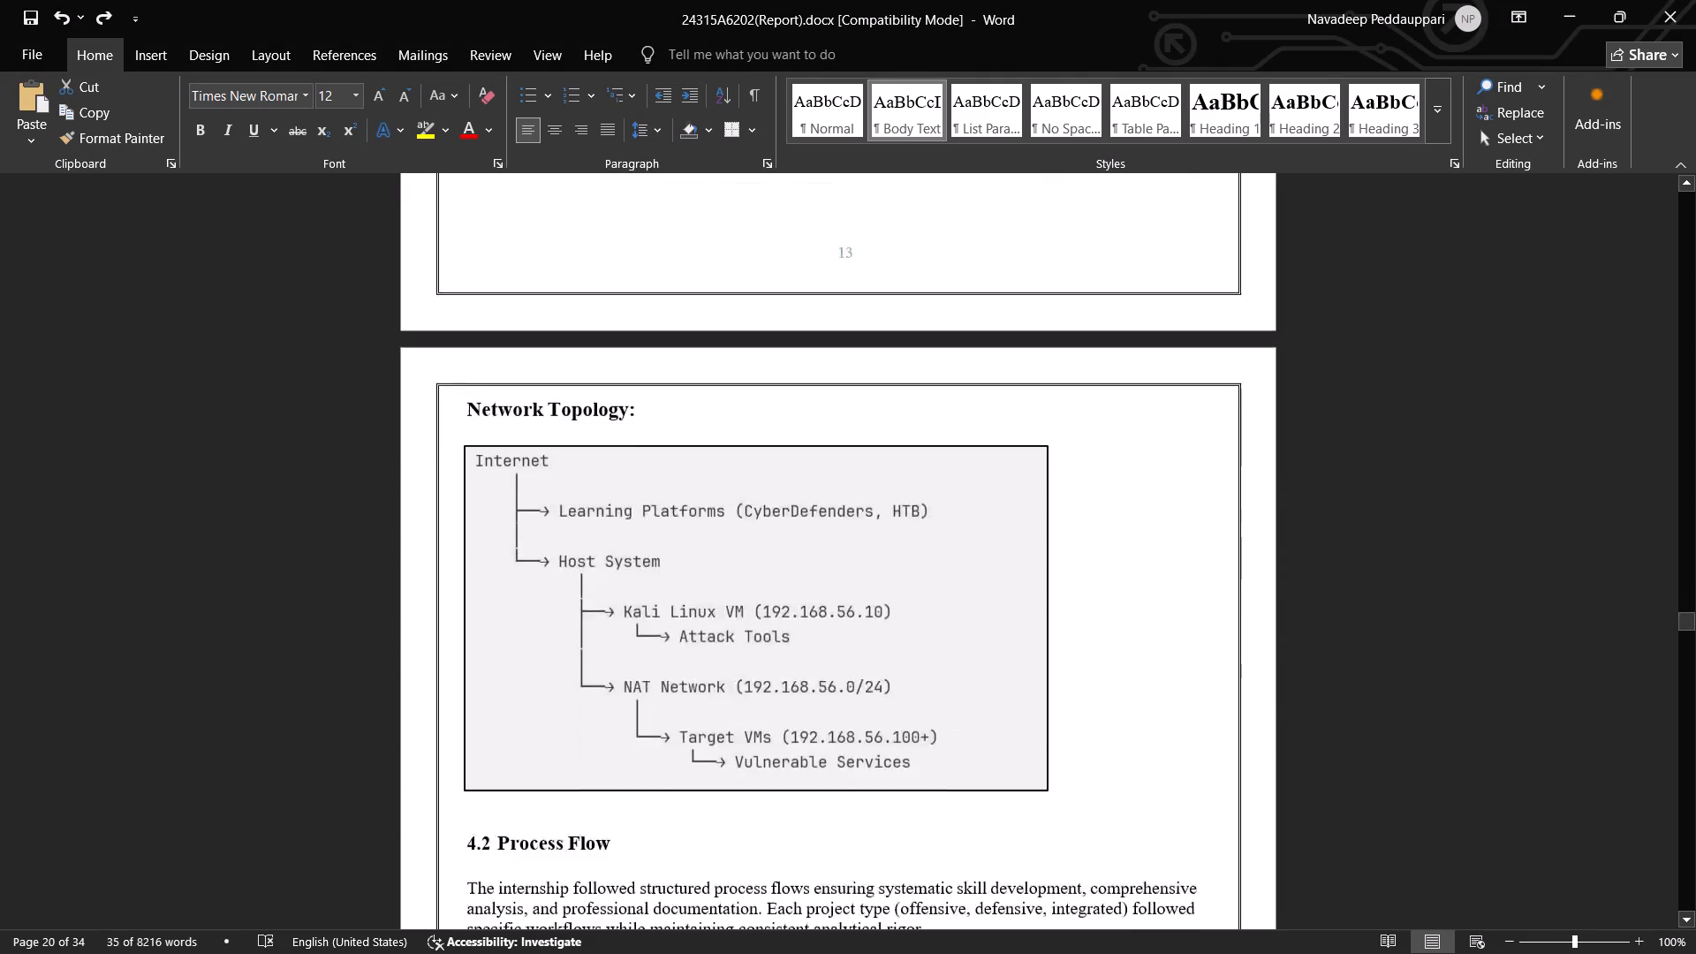
scroll(591, 632, "down", 3)
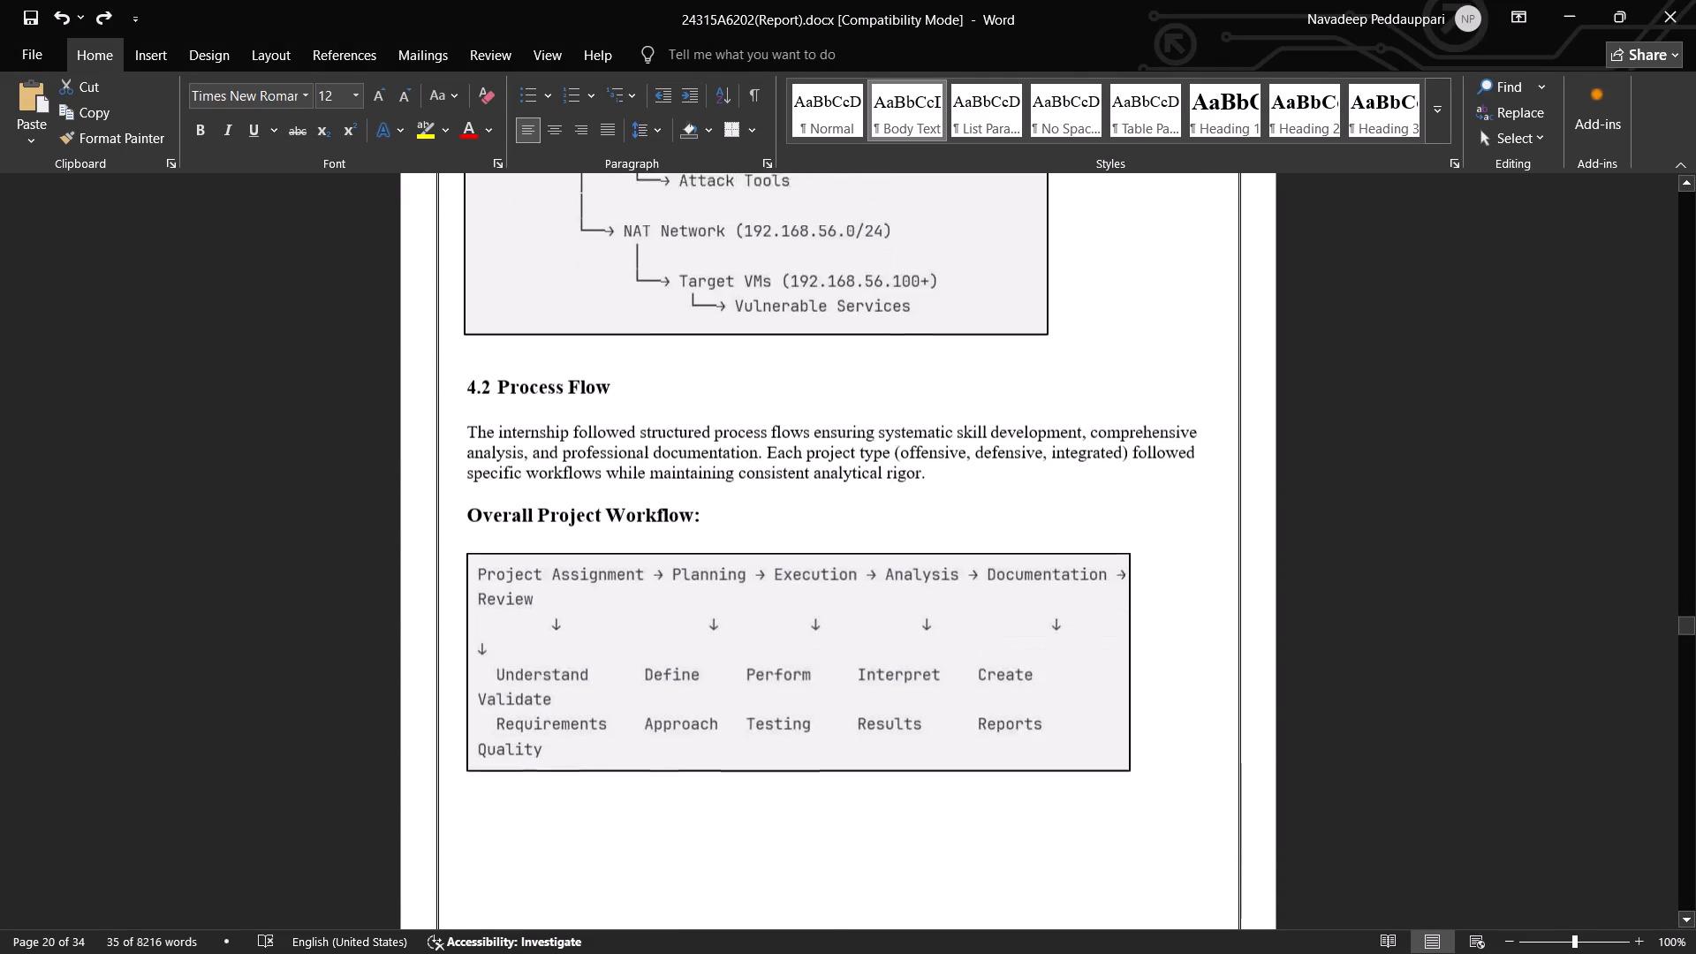
scroll(591, 632, "down", 5)
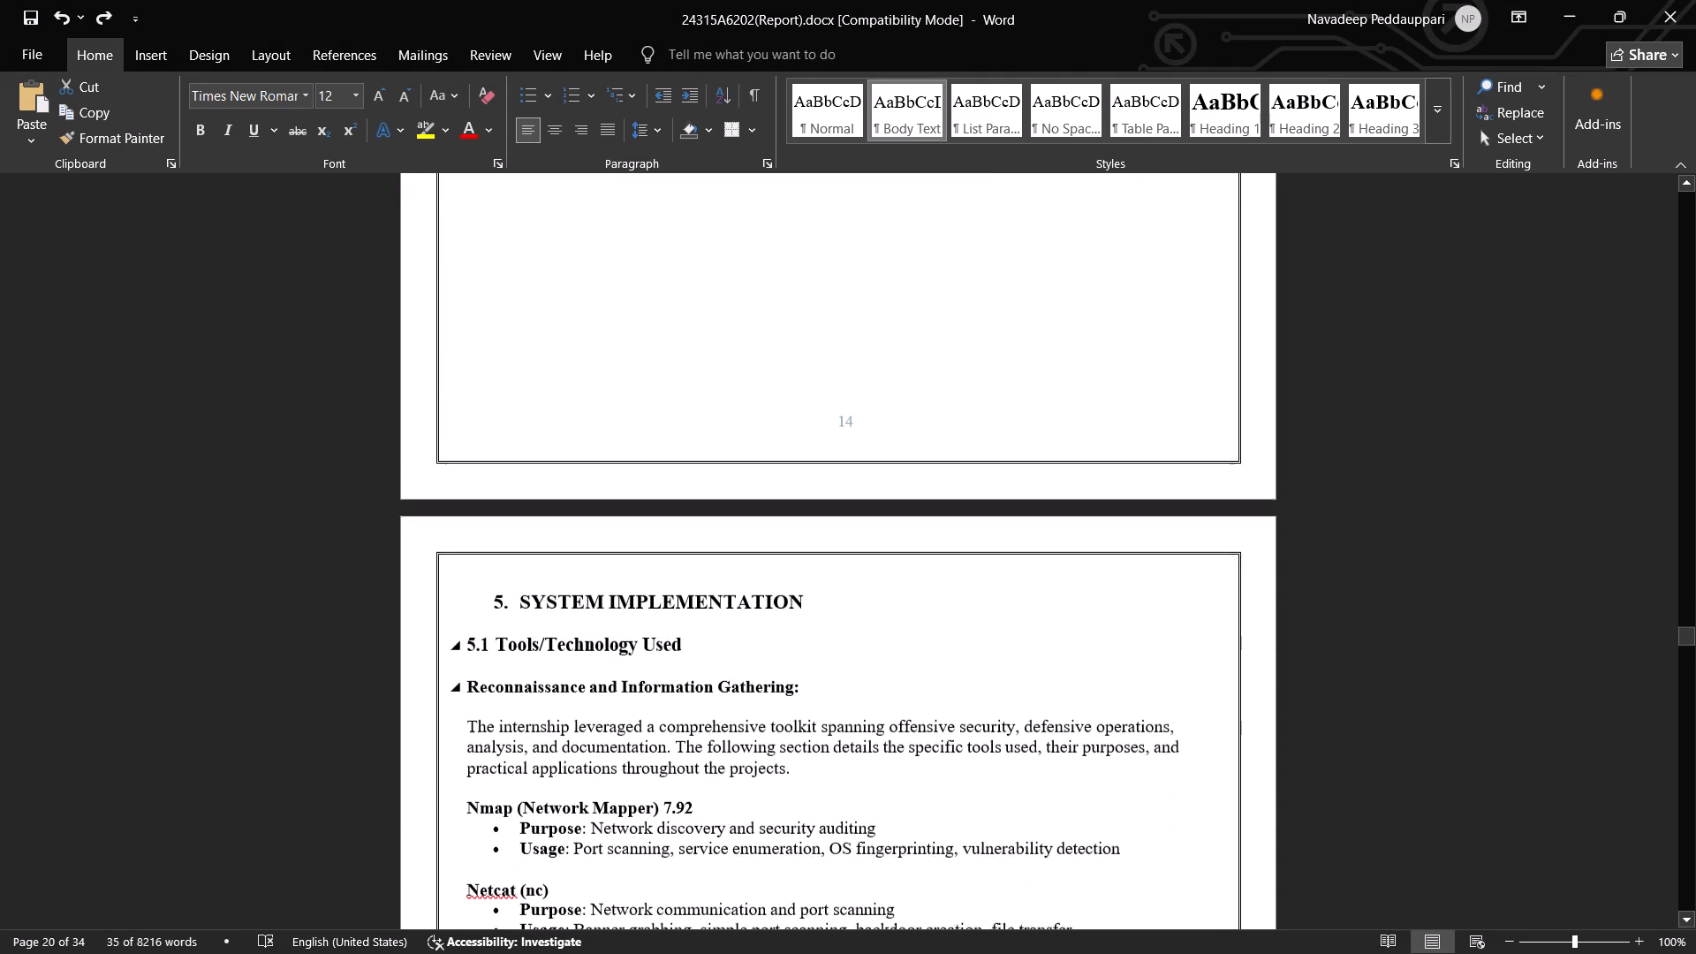
scroll(591, 632, "down", 1)
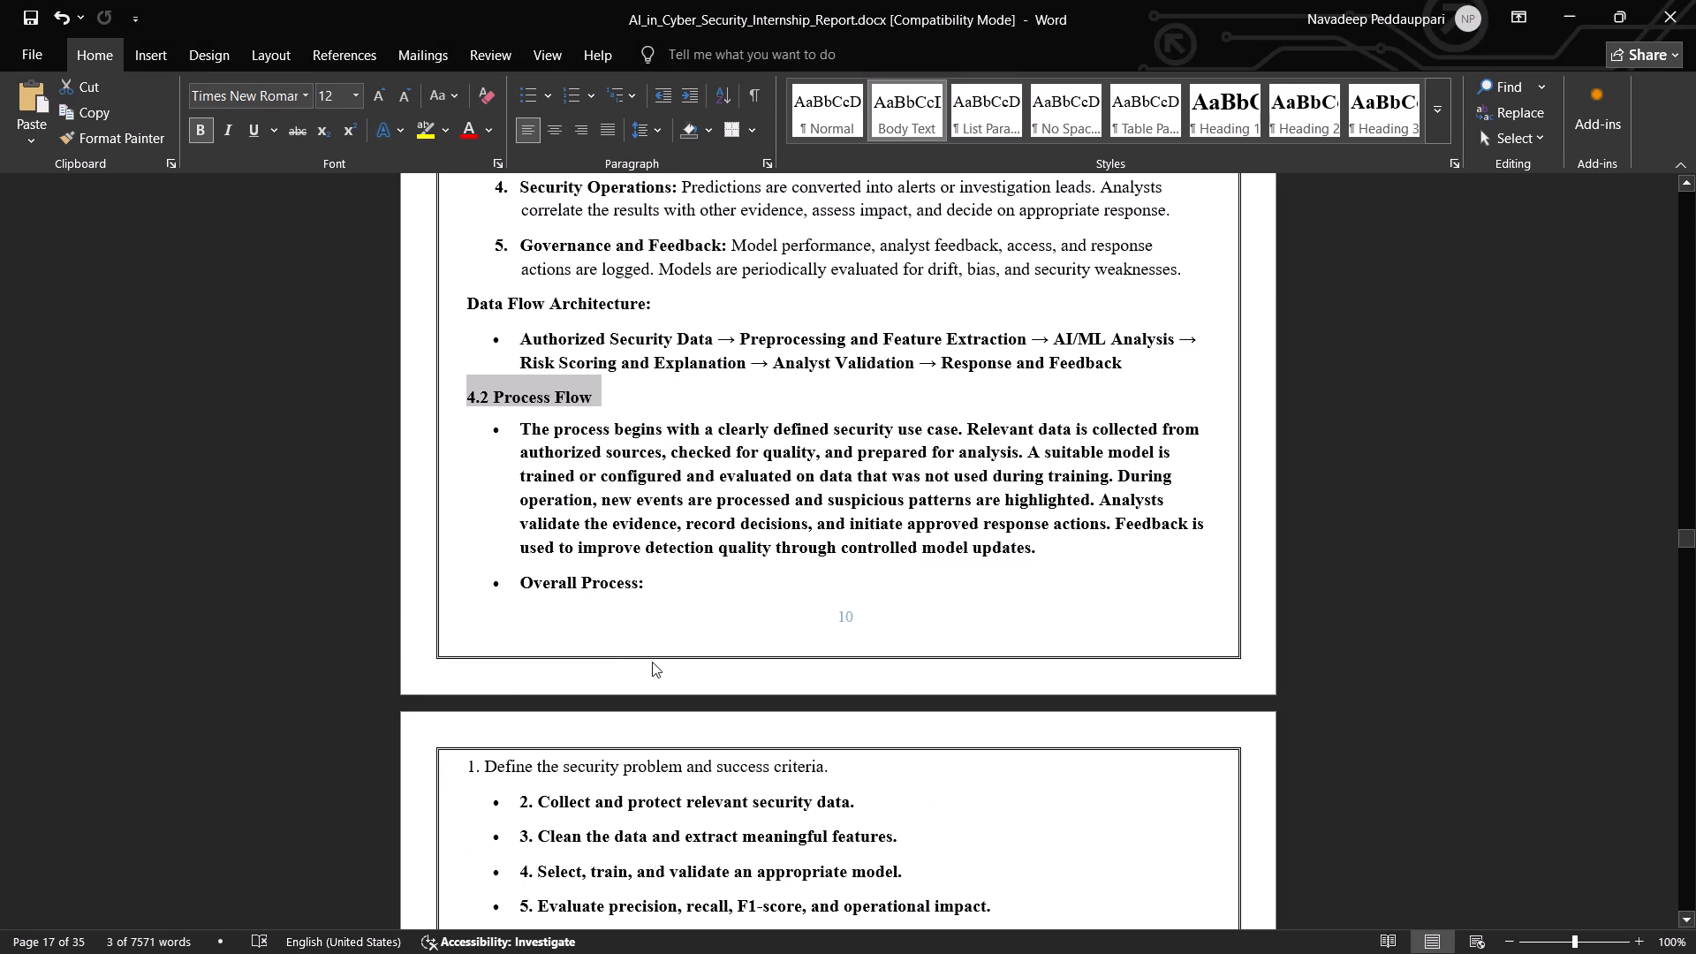
Back in the AI report, examine the remaining formatting from Component Interactions through the Overall Process list and the System Implementation heading.
scroll(655, 616, "down", 2)
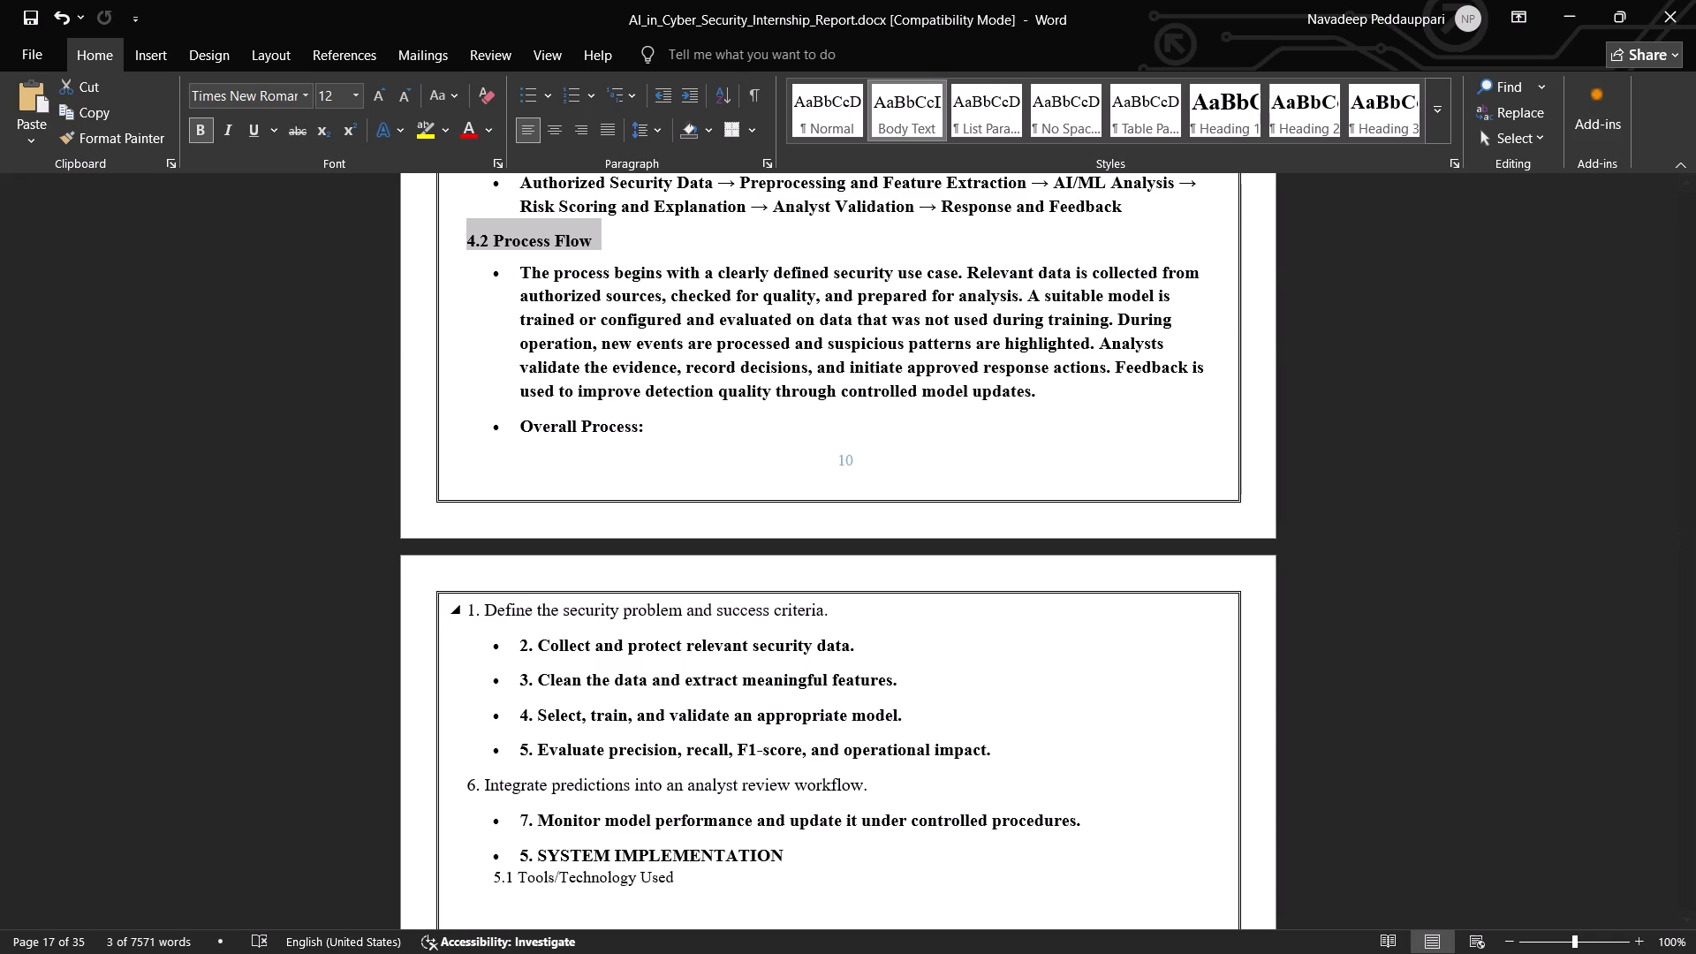
scroll(655, 616, "down", 2)
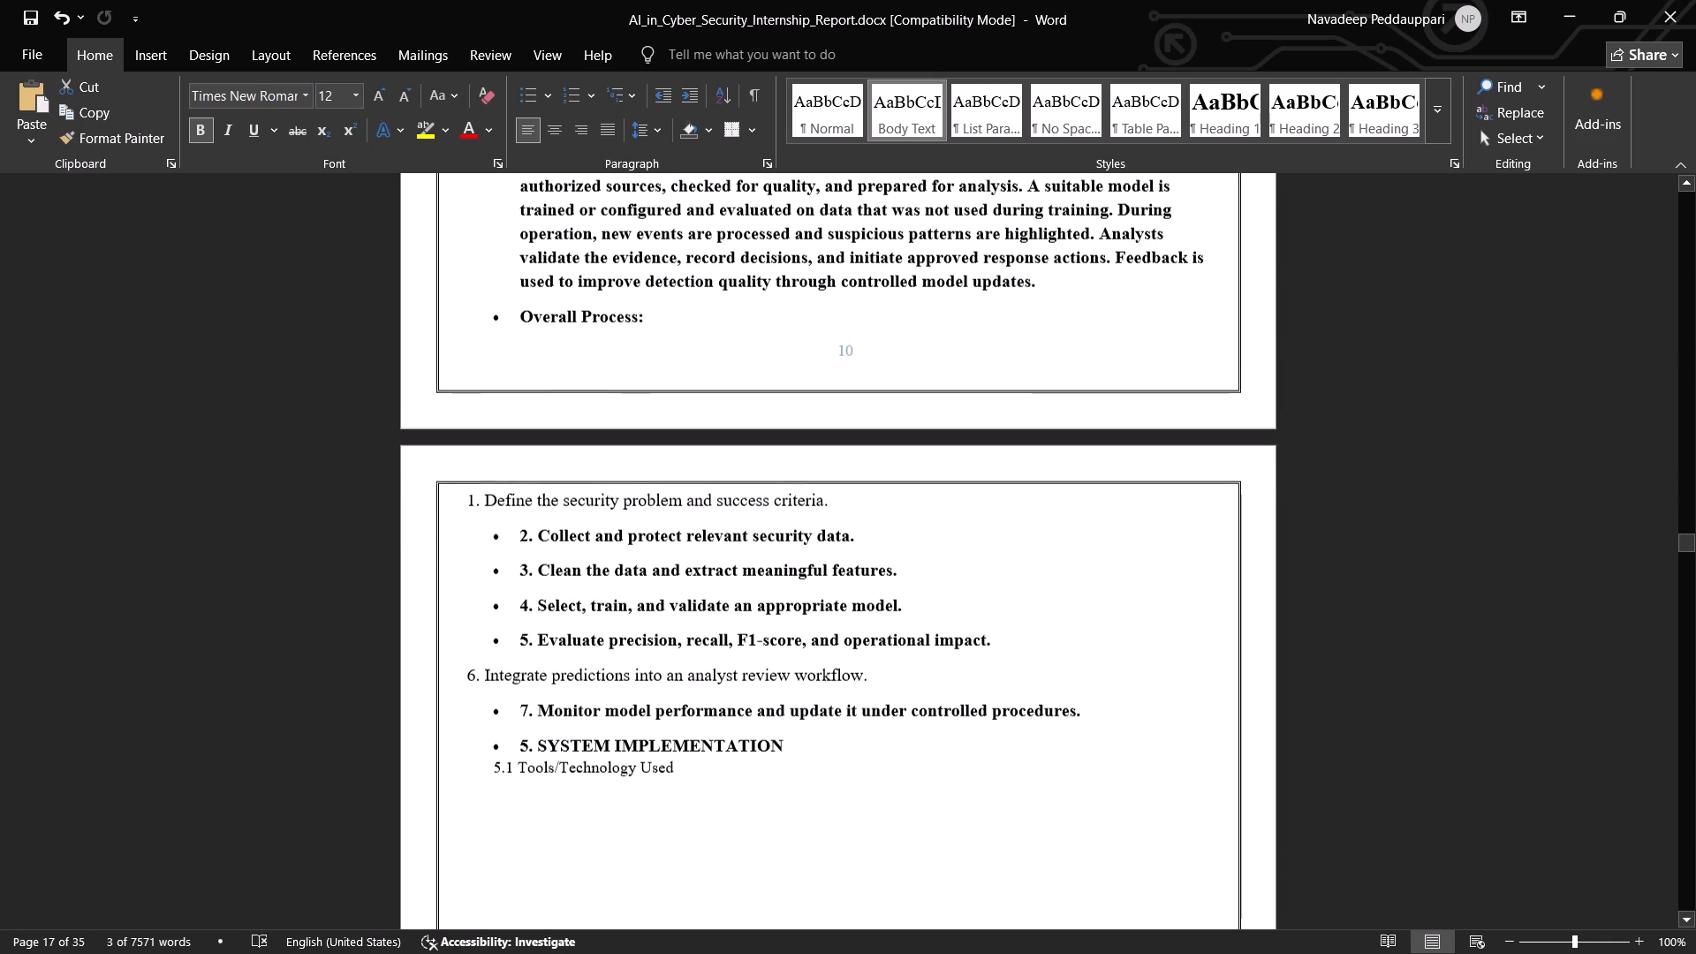
scroll(655, 616, "down", 1)
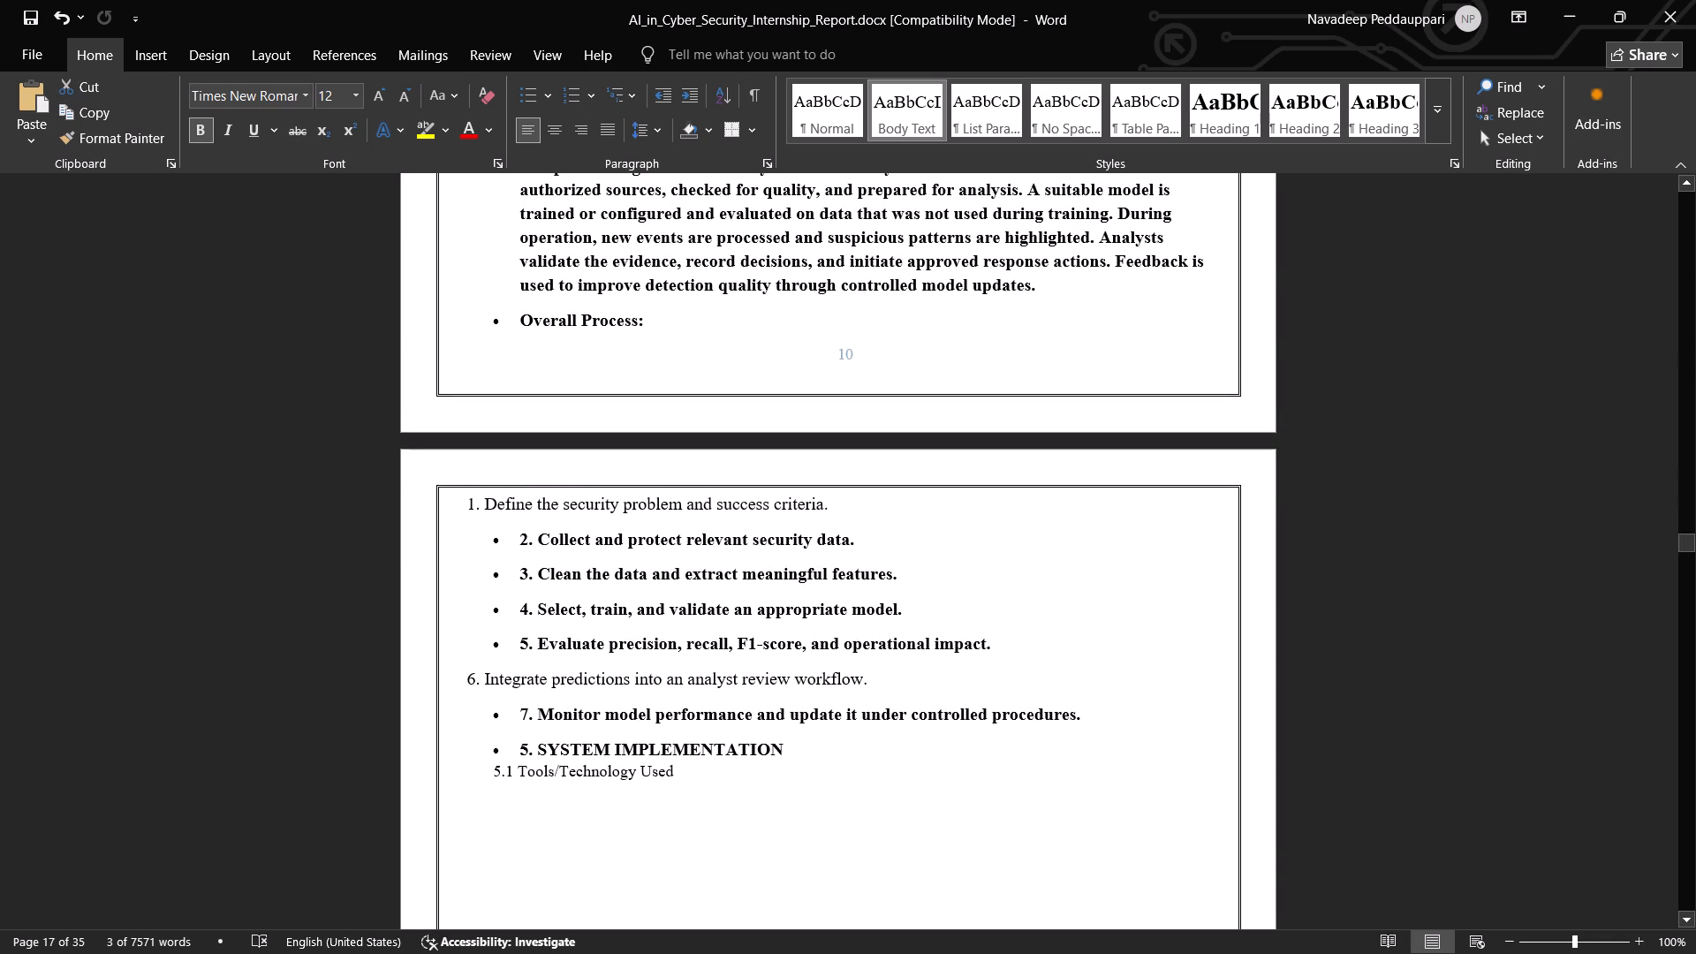
scroll(649, 683, "up", 1)
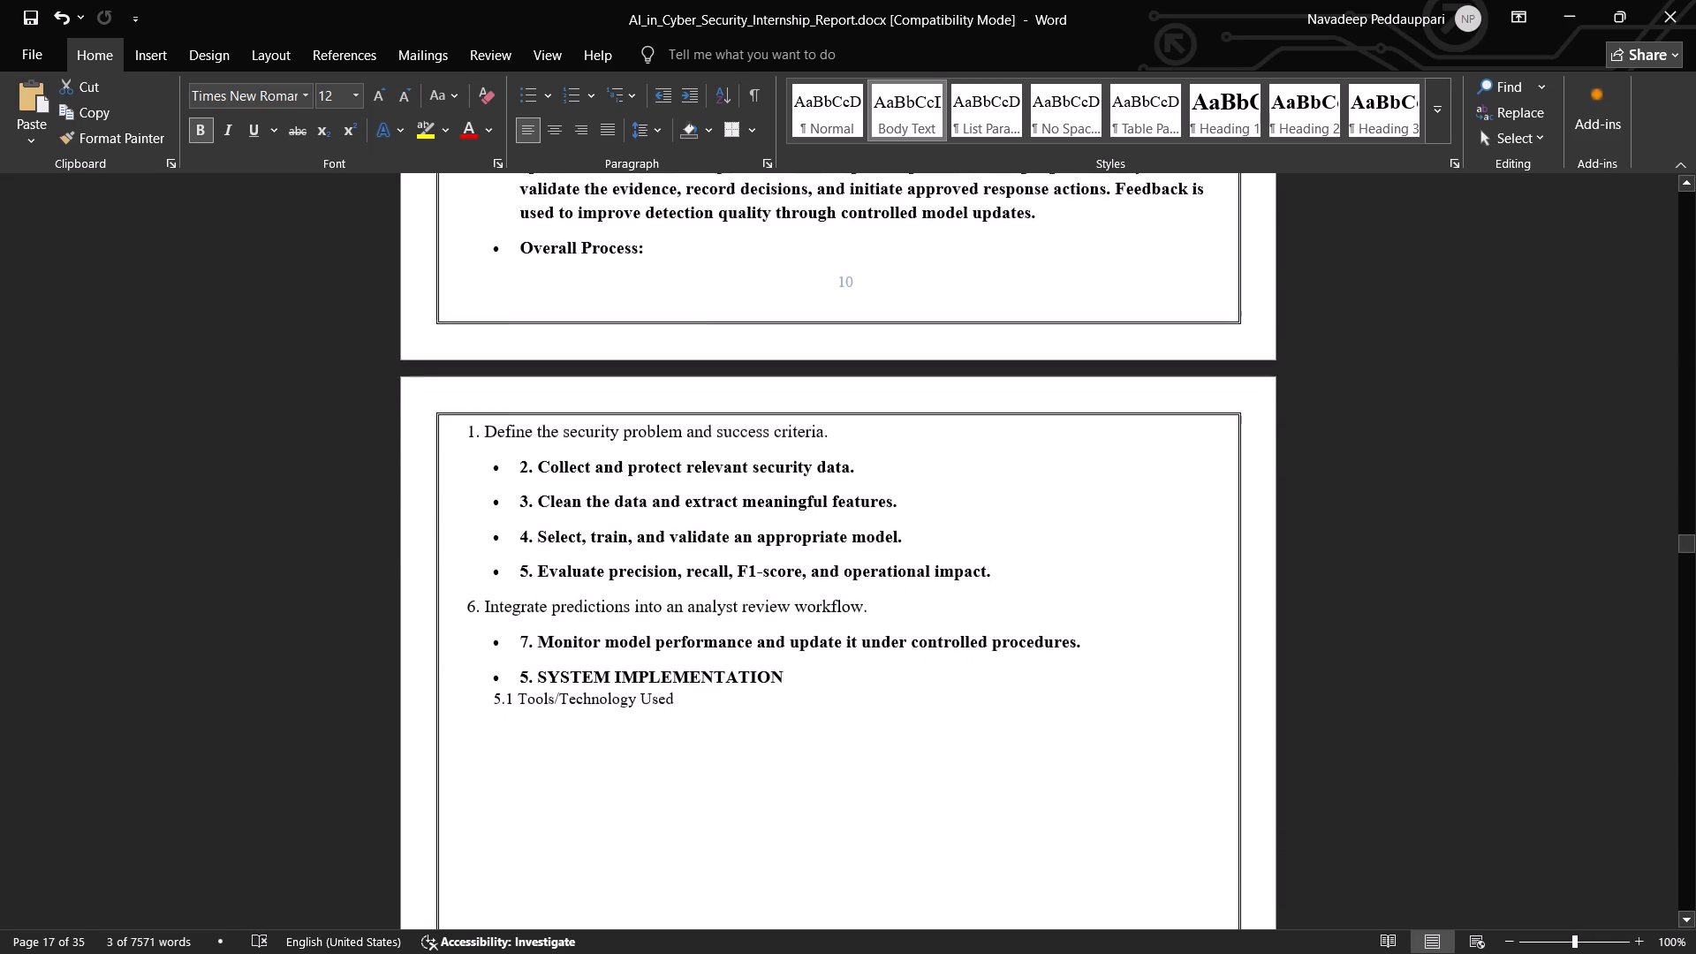
scroll(649, 683, "up", 2)
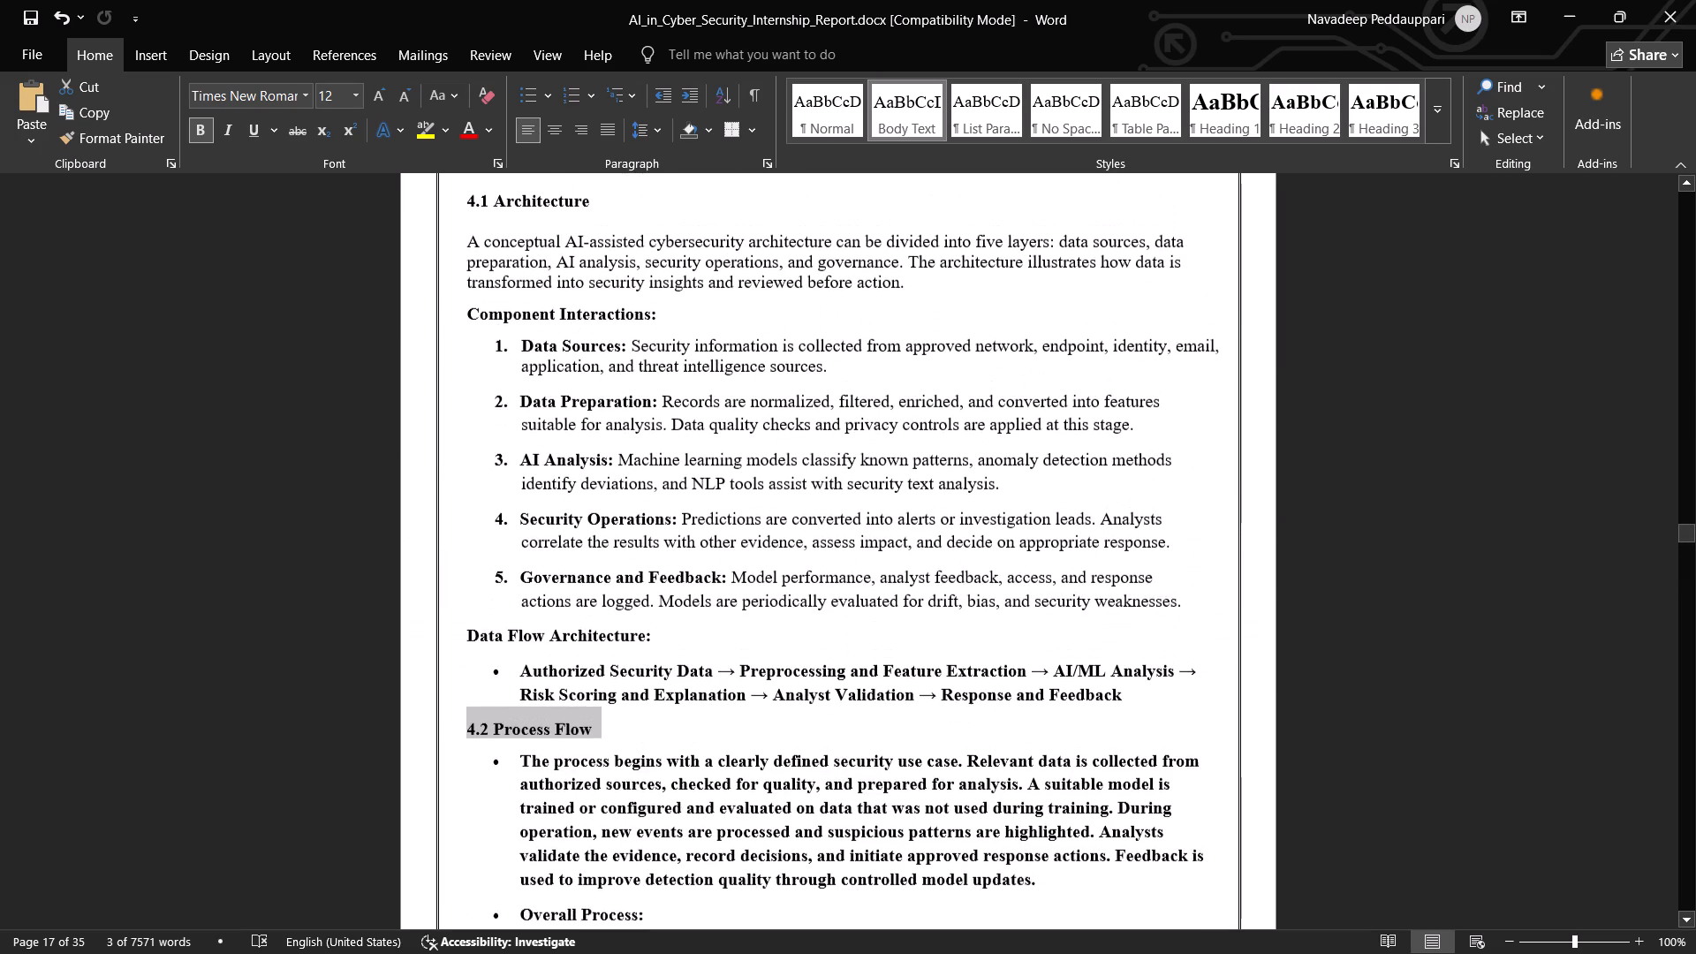
scroll(649, 683, "up", 1)
scroll(649, 683, "down", 1)
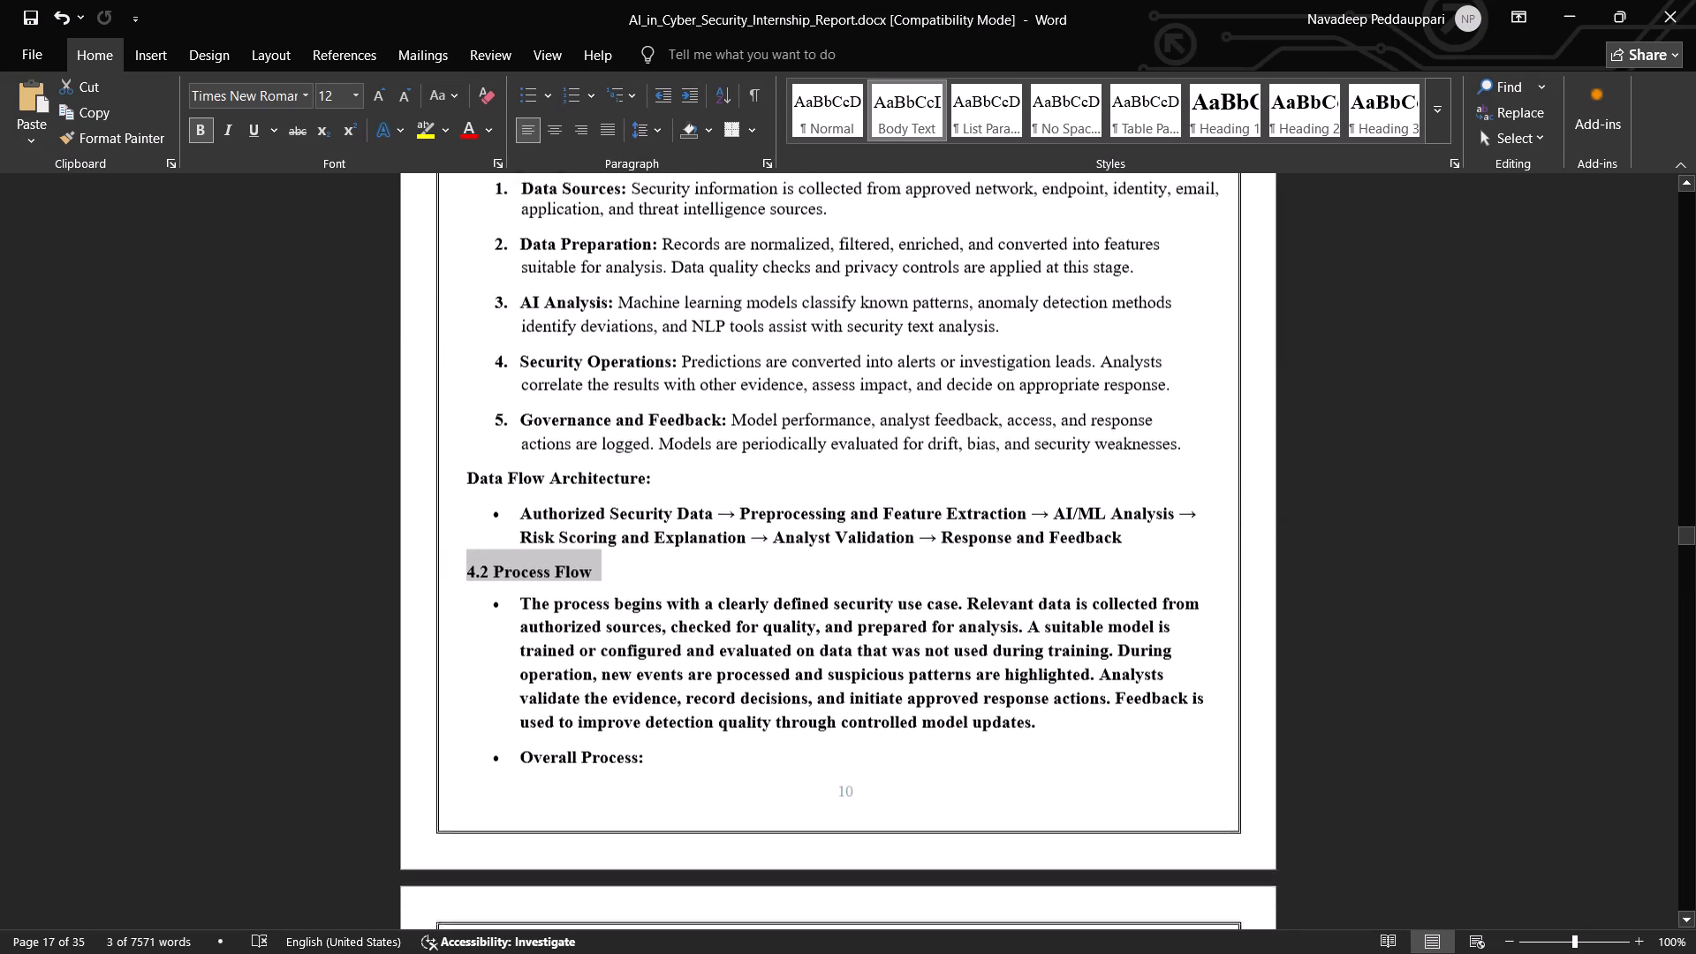
scroll(649, 683, "down", 2)
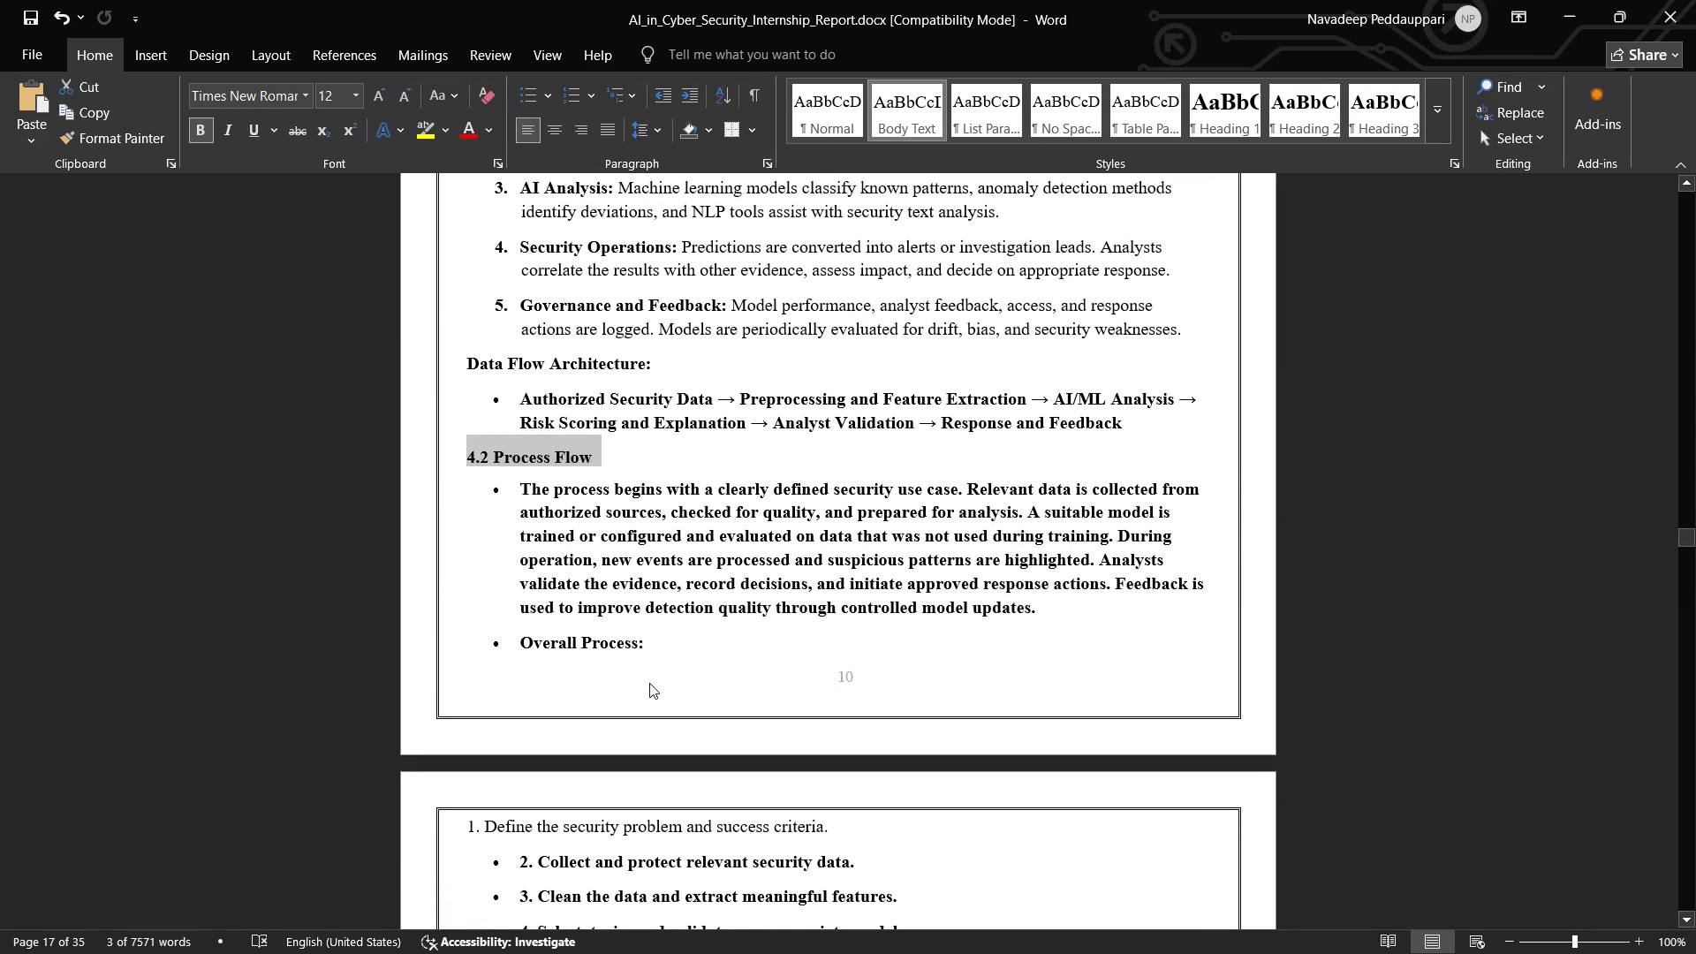
Check the reference report's Process Flow section, and copy the Security Operations body text formatting onto the AI report's Process Flow paragraph.
left_click(649, 683)
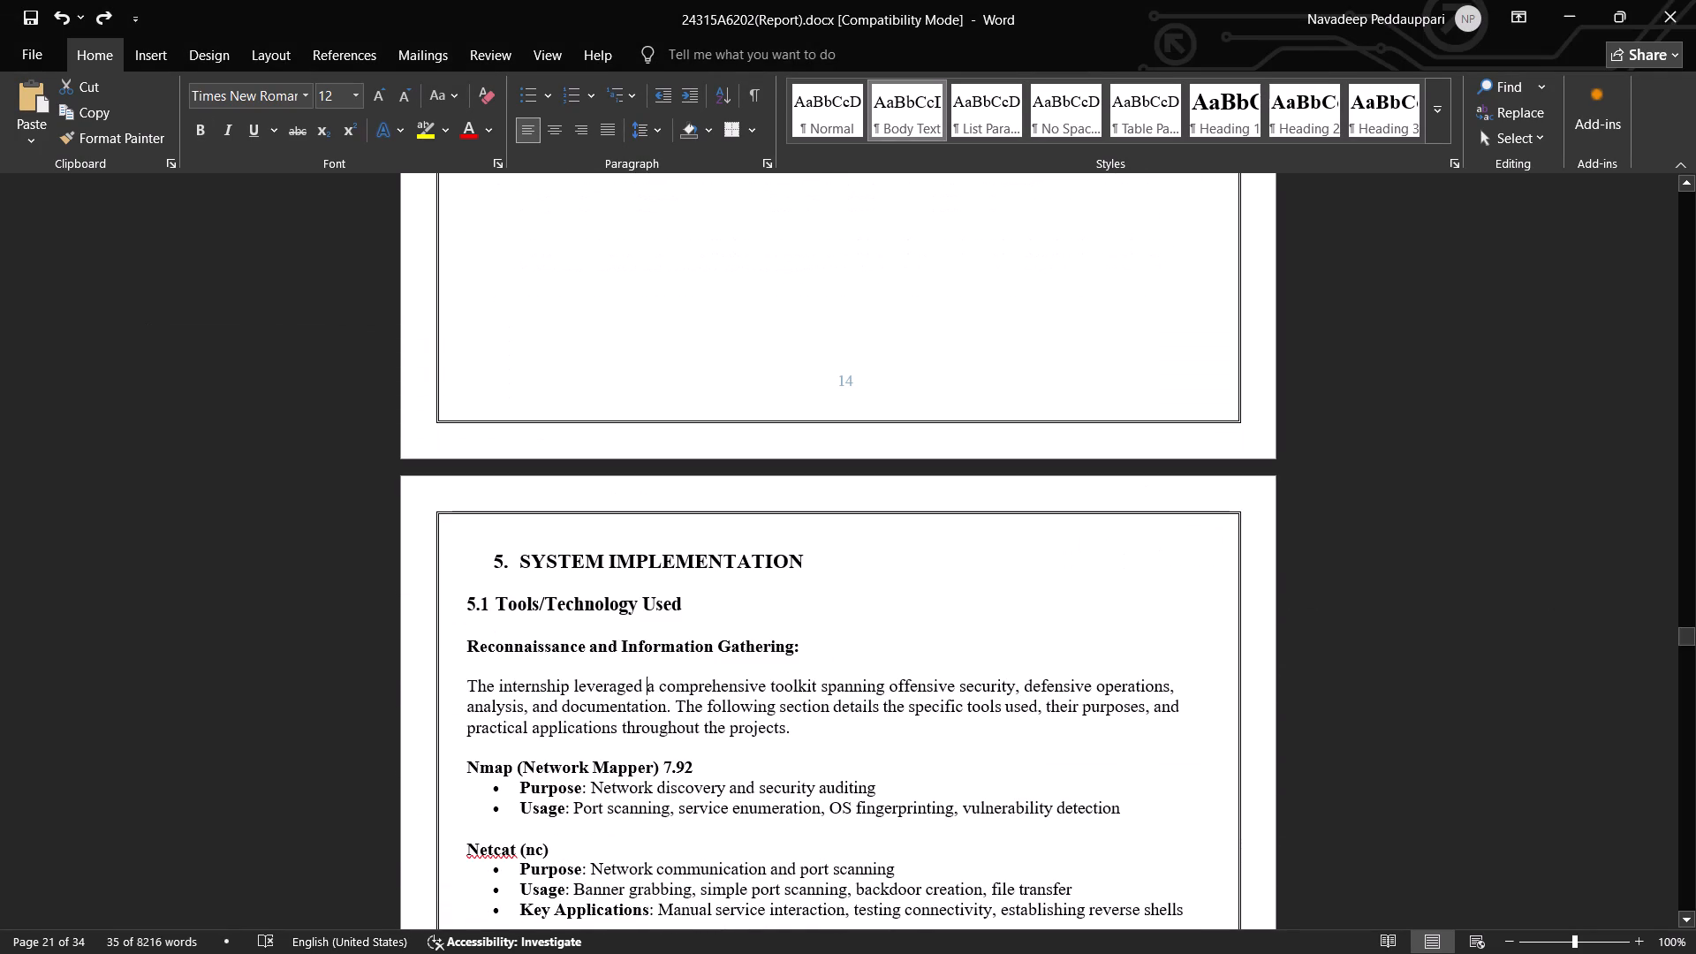
scroll(649, 683, "up", 5)
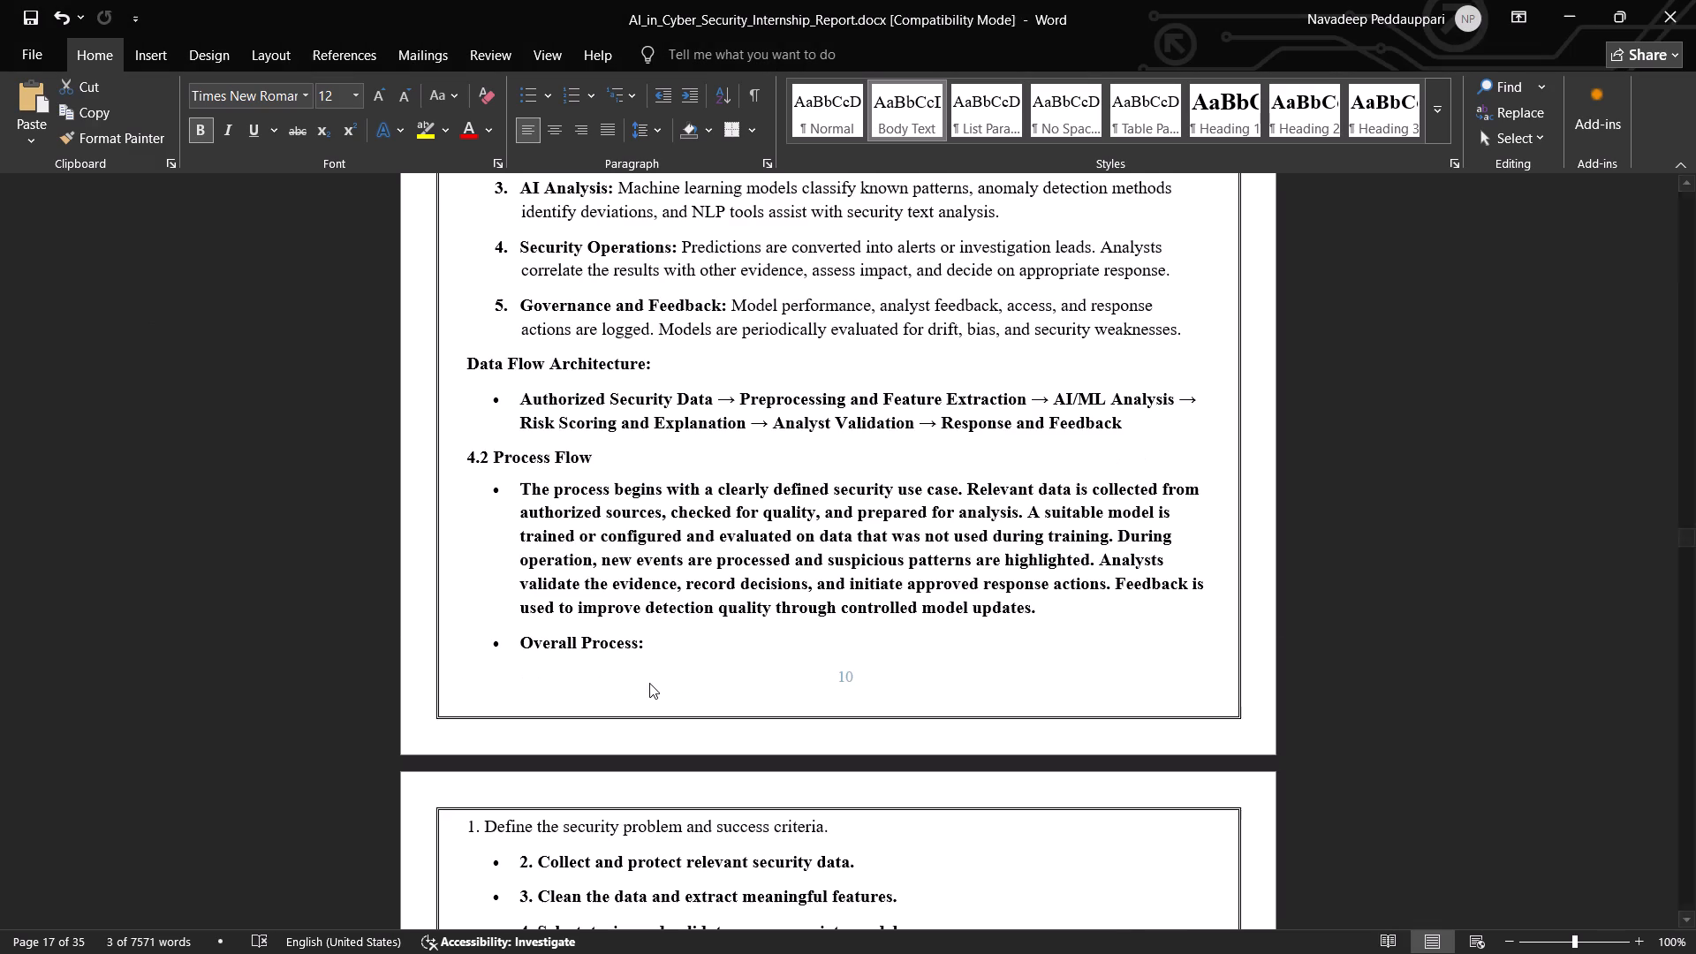
left_click_drag(715, 265, 765, 268)
key("ctrl+alt+c")
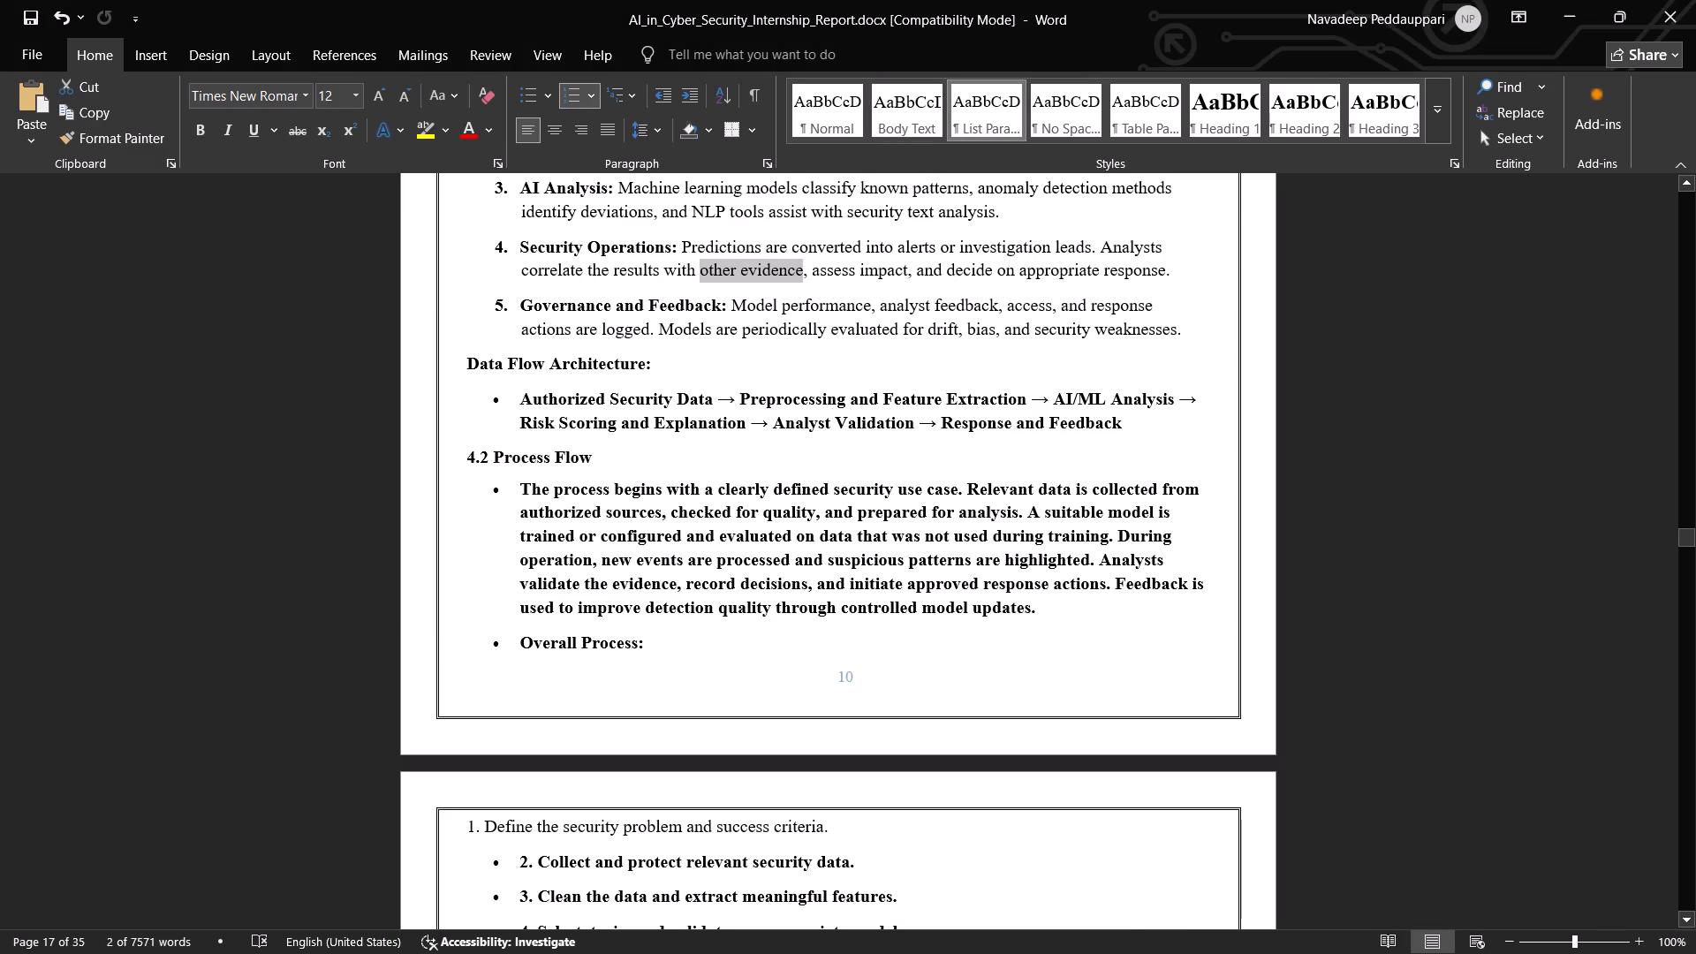
left_click_drag(514, 487, 1059, 613)
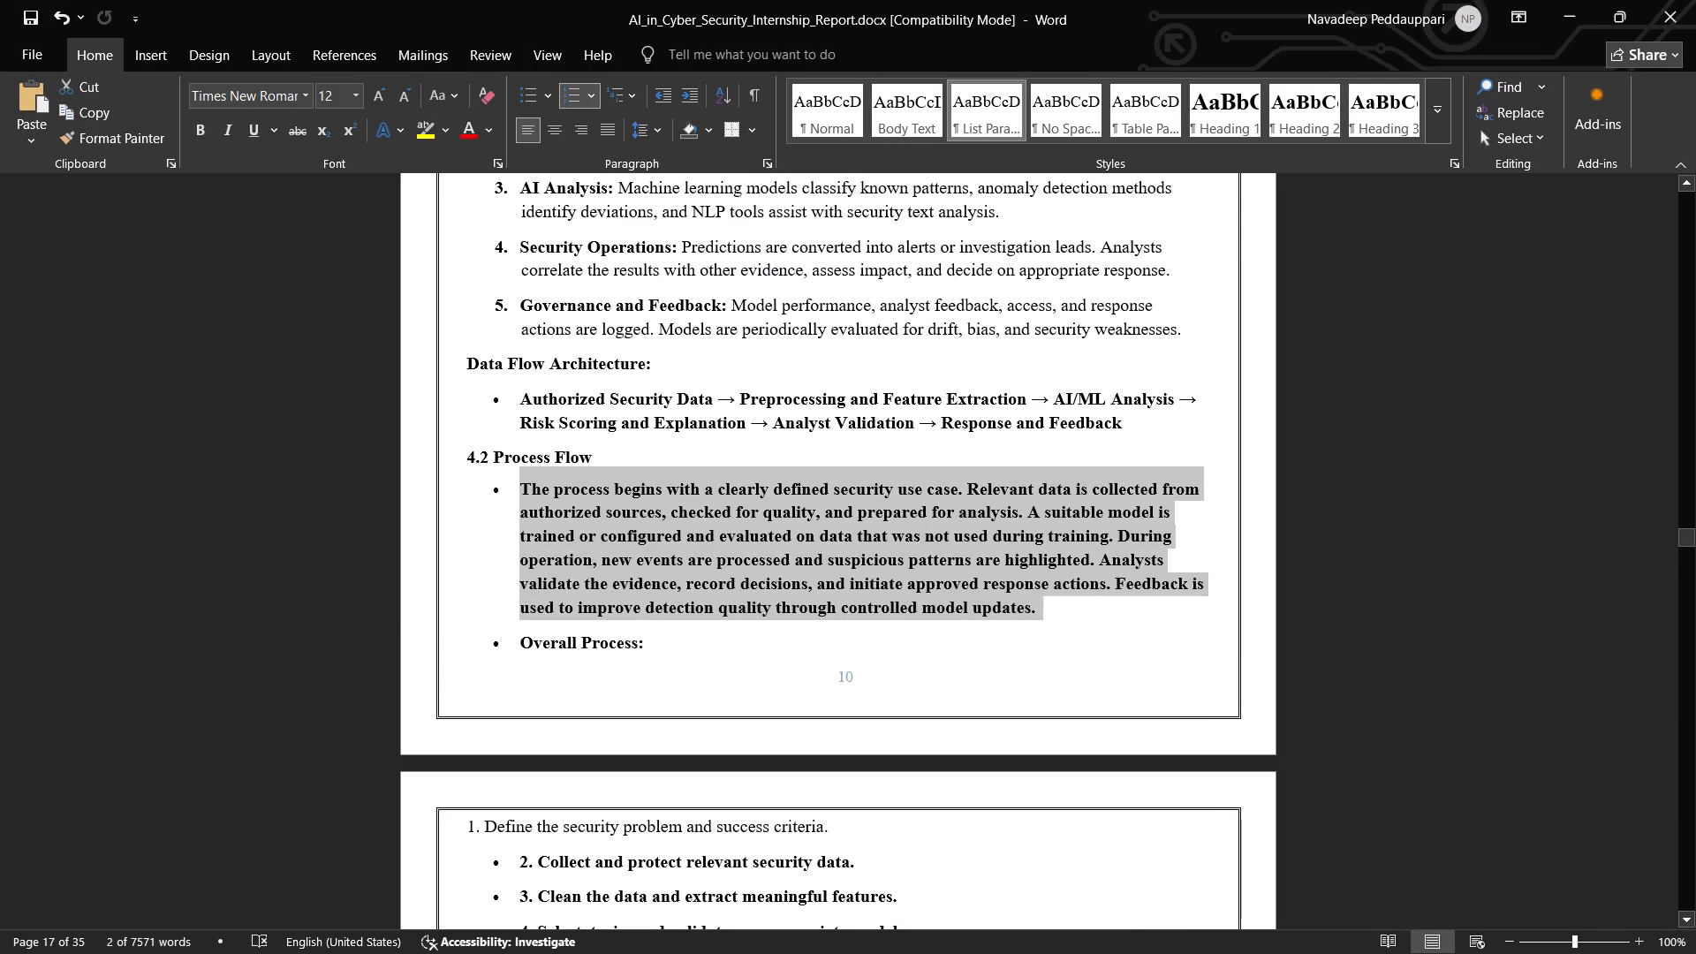
left_click_drag(1059, 613, 1062, 613)
key("ctrl+alt+v")
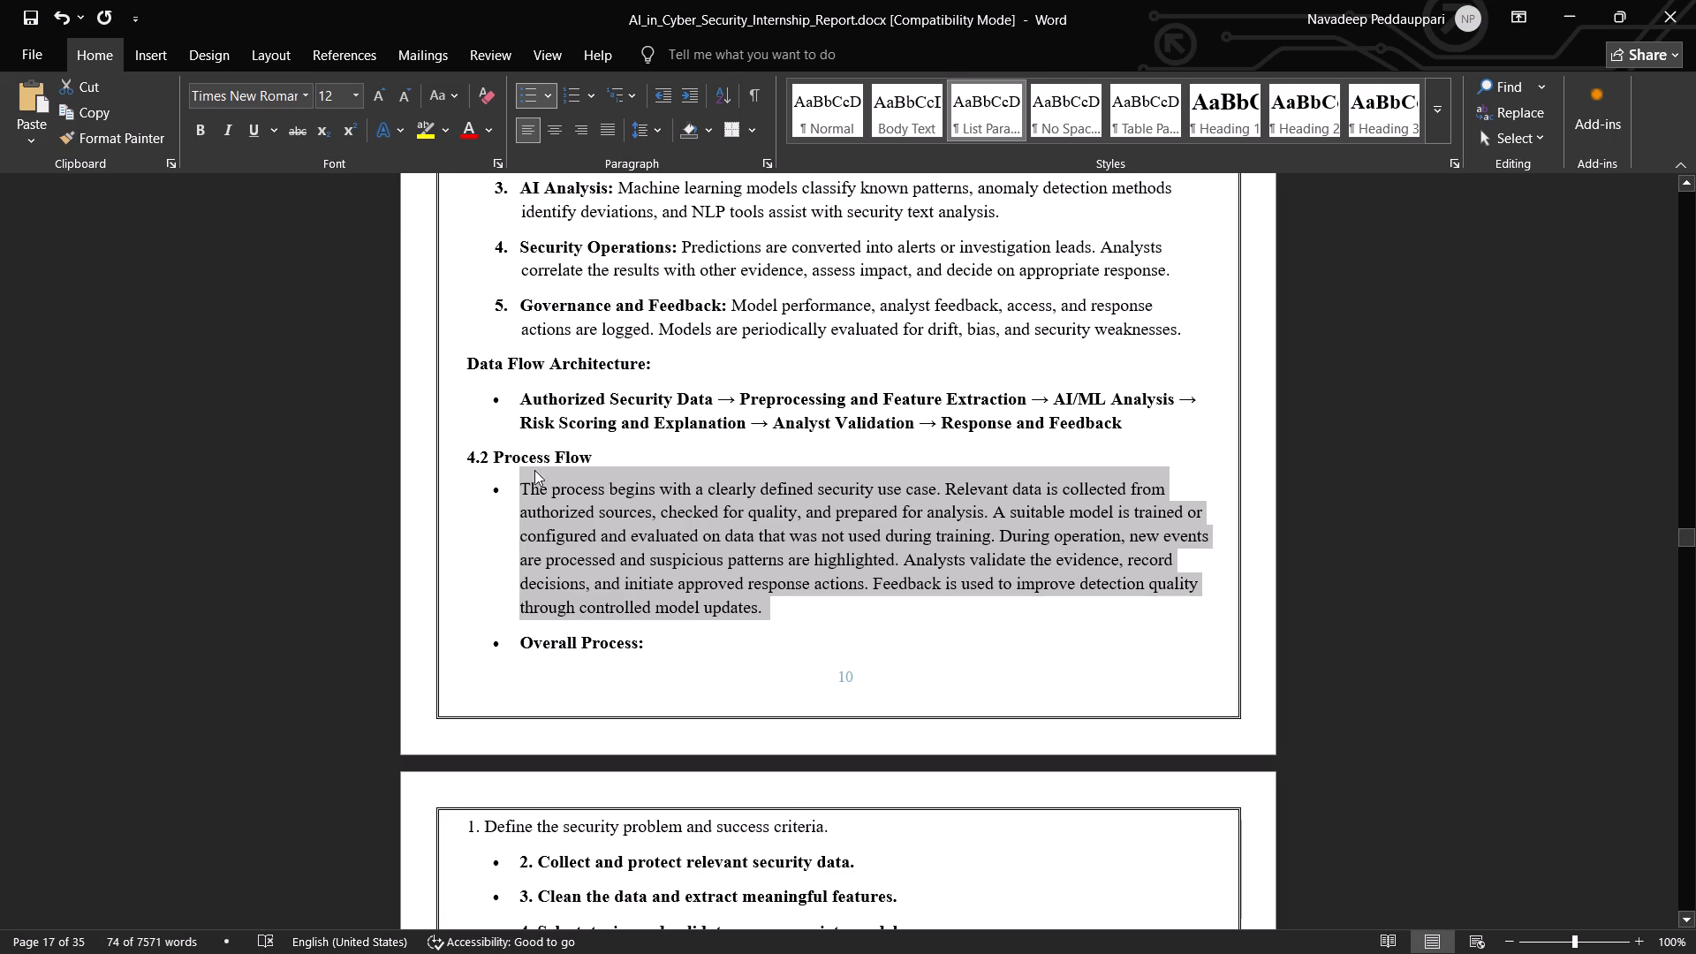
Remove the bullet from the paragraph under 4.2 Process Flow, indent its first line, and adjust its alignment.
left_click(517, 483)
key("BackSpace")
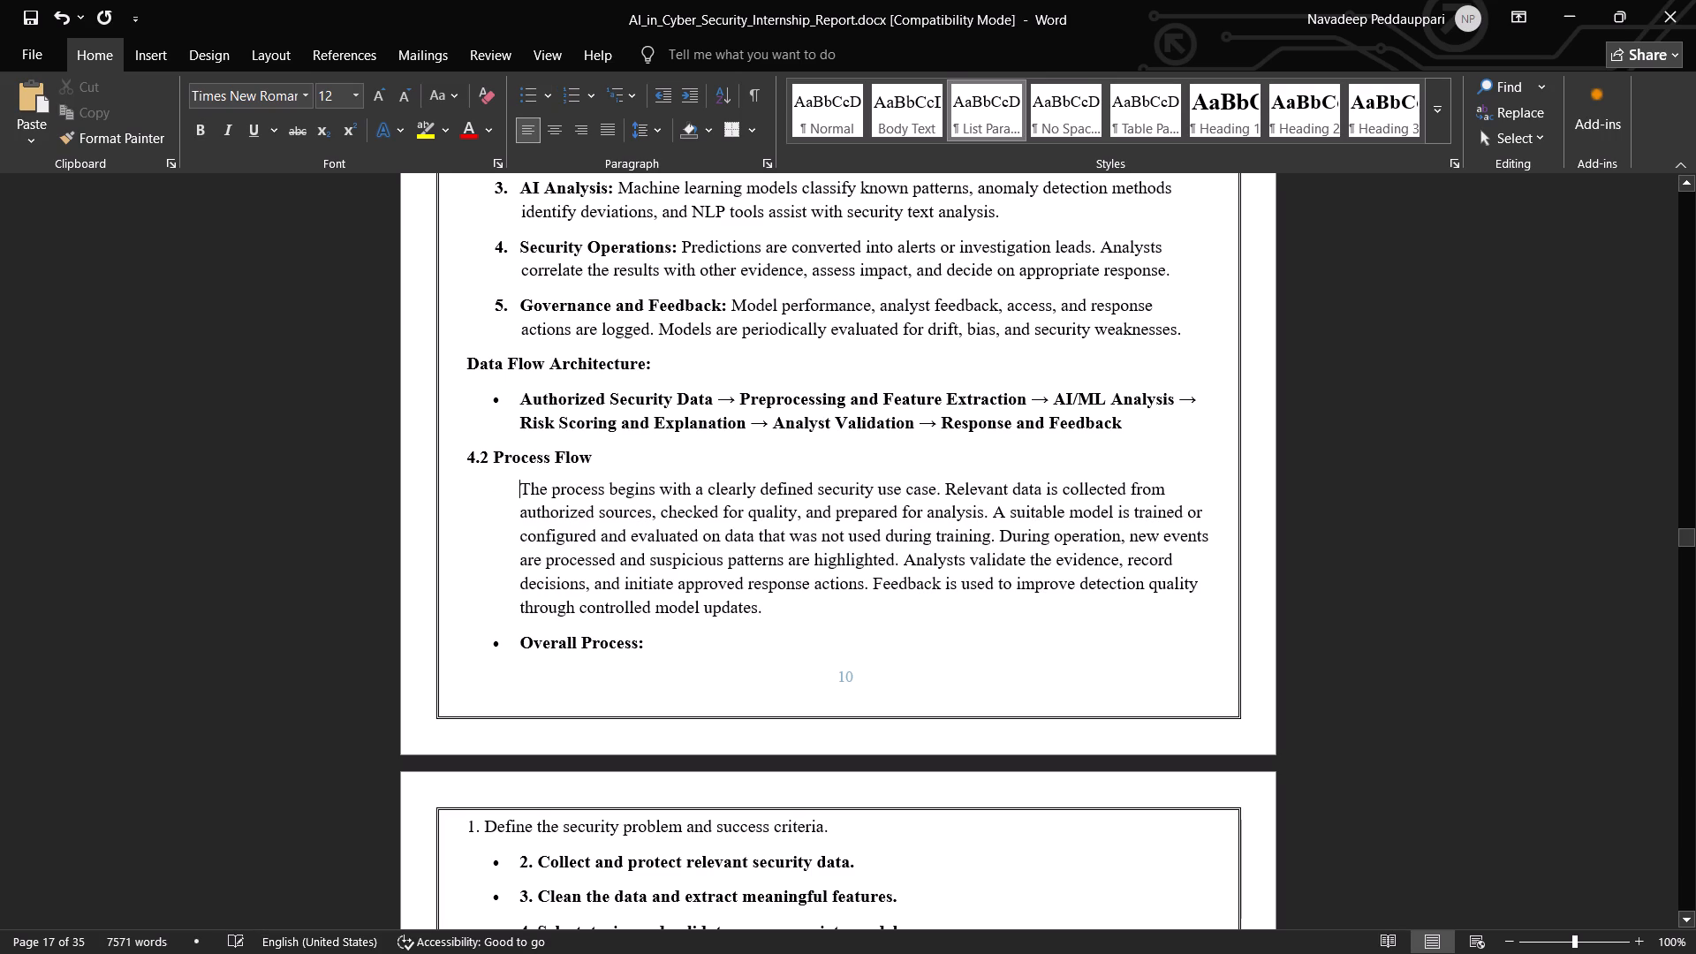
key("BackSpace")
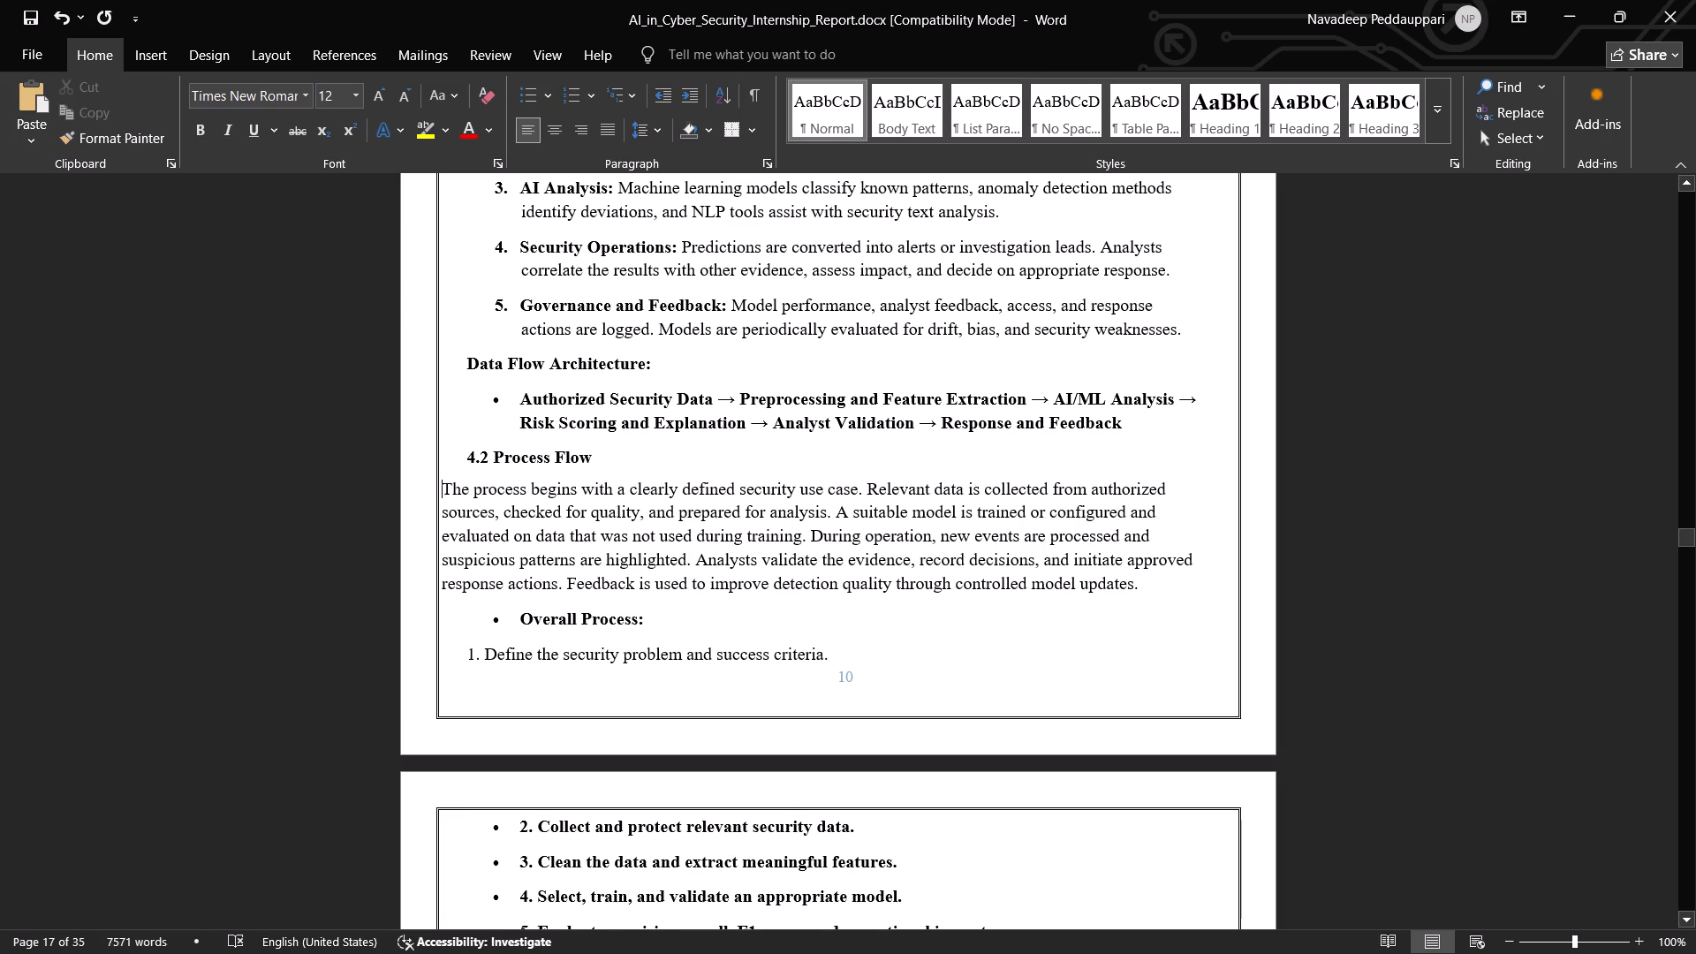
key("Tab")
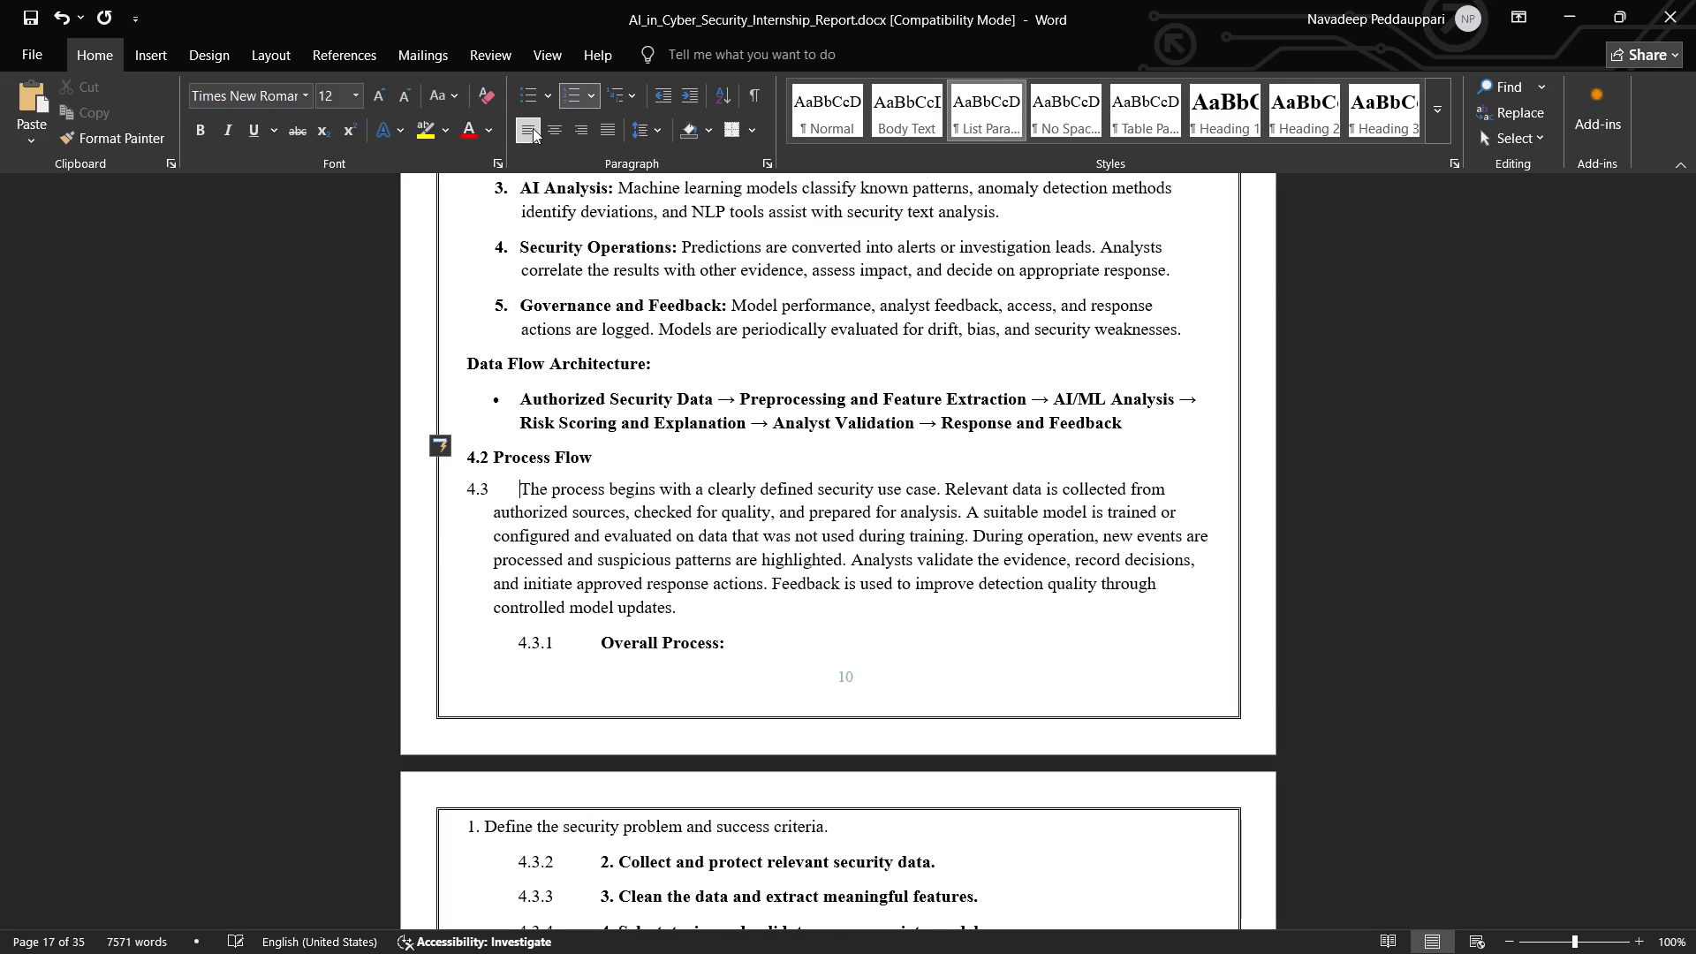
key("ctrl+z")
key("ctrl+z")
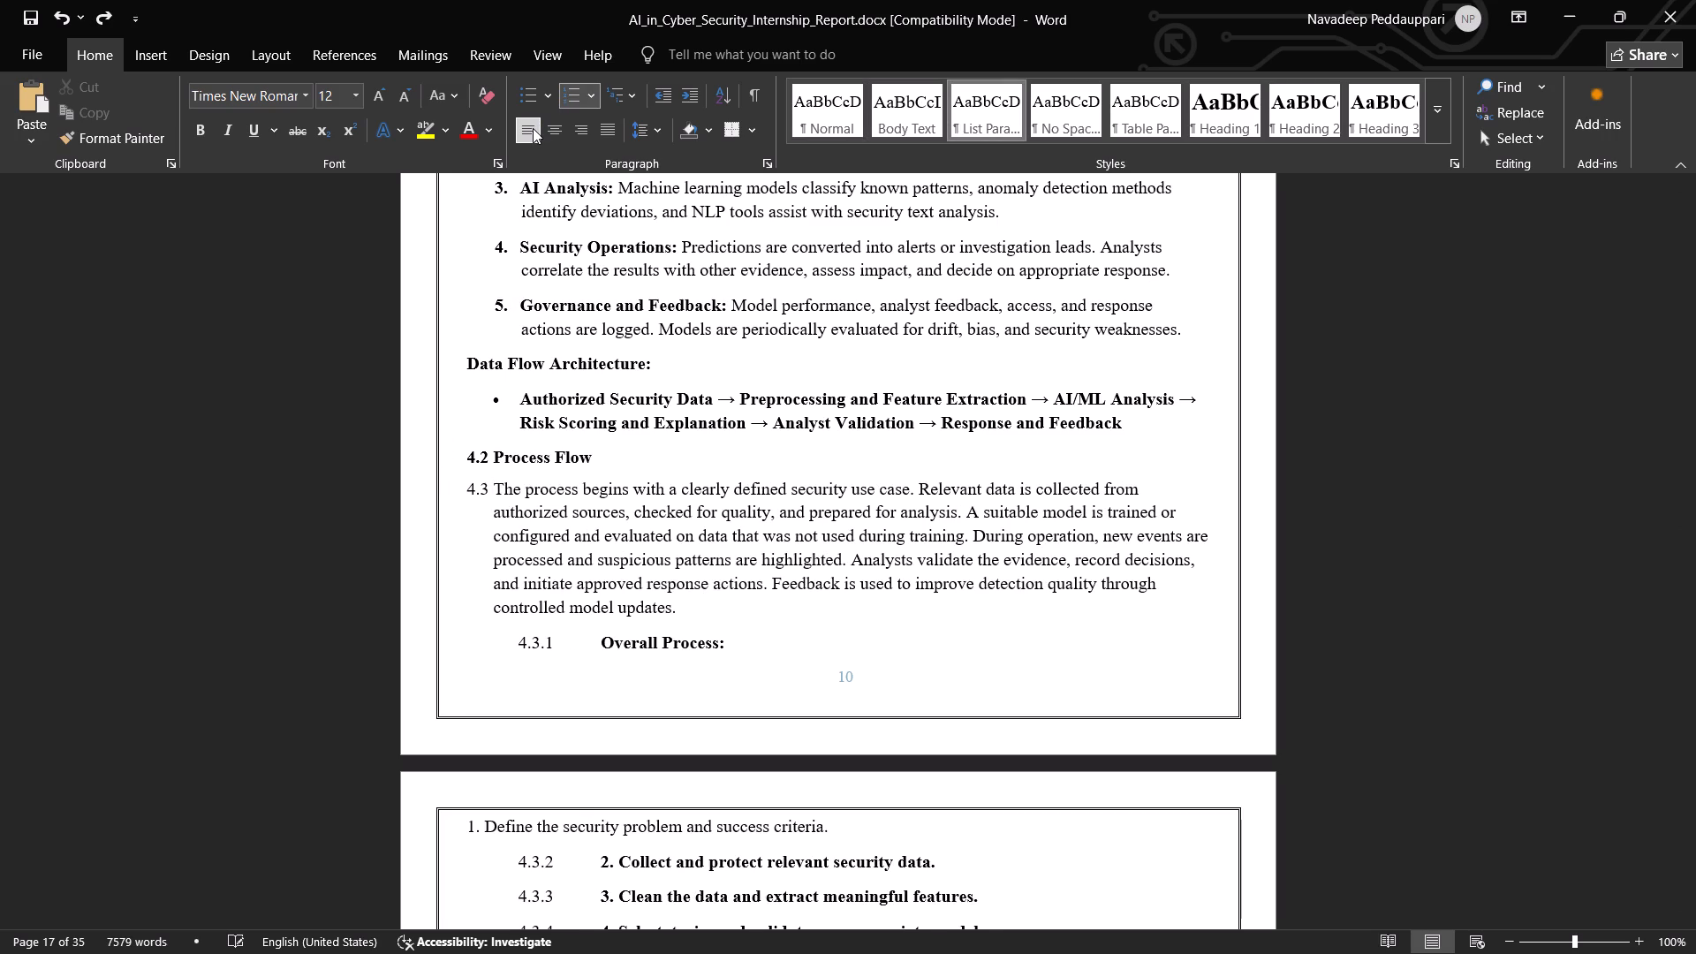
key("Tab")
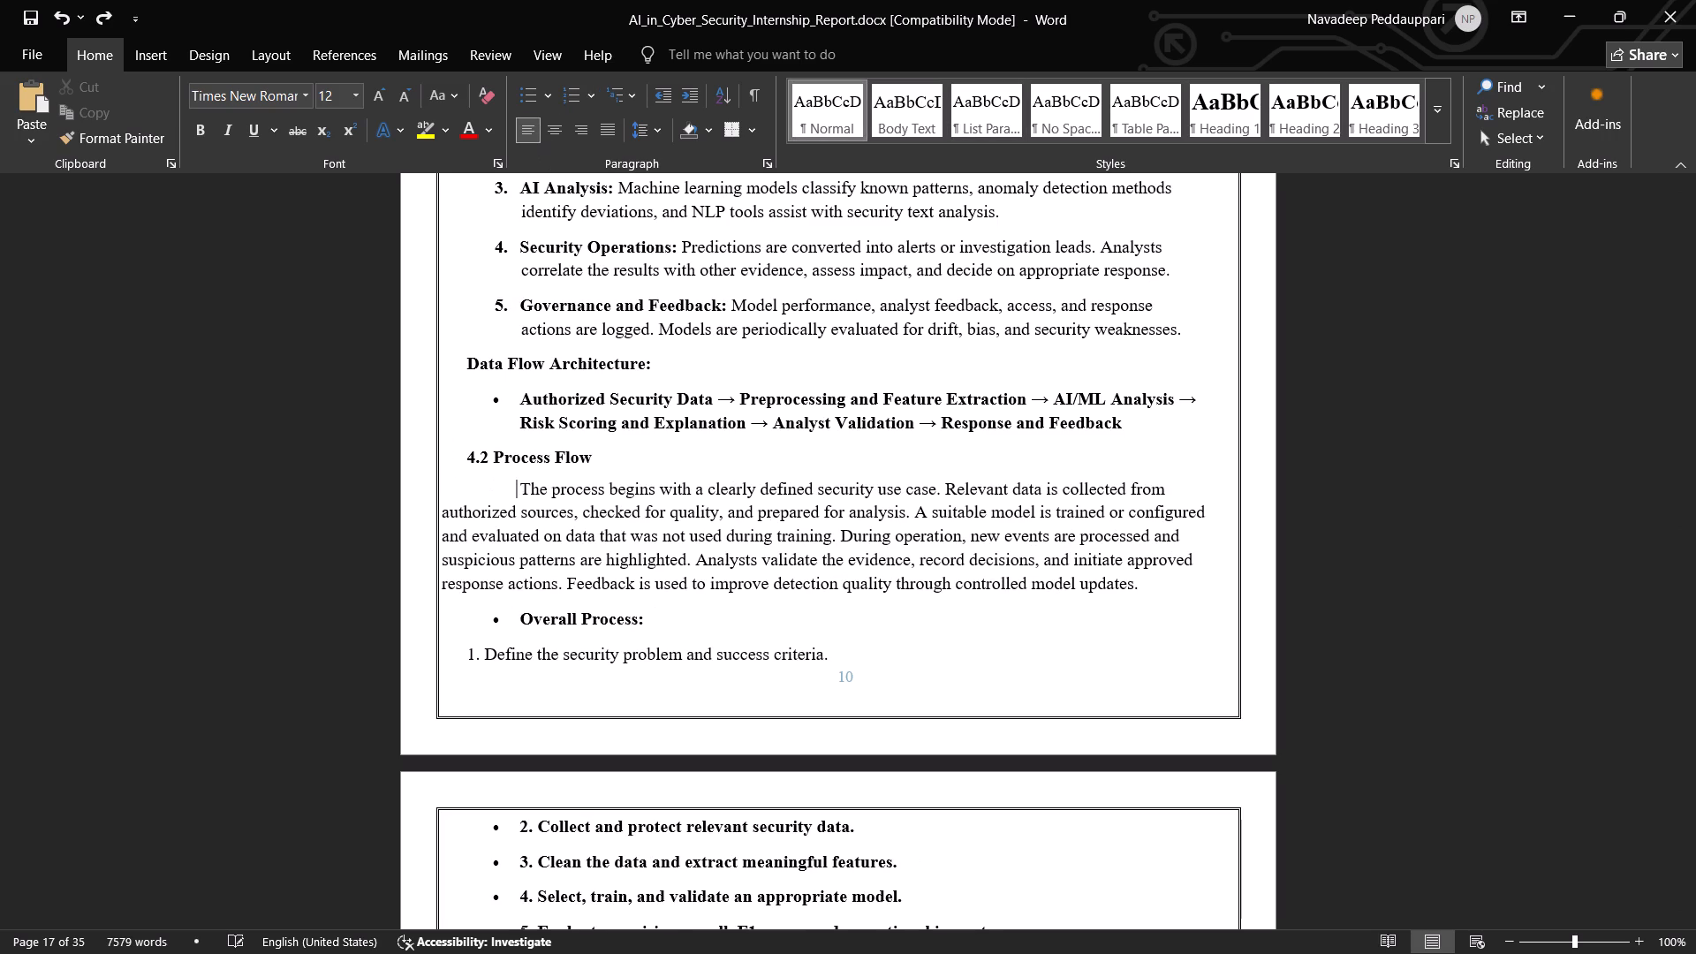
left_click(526, 130)
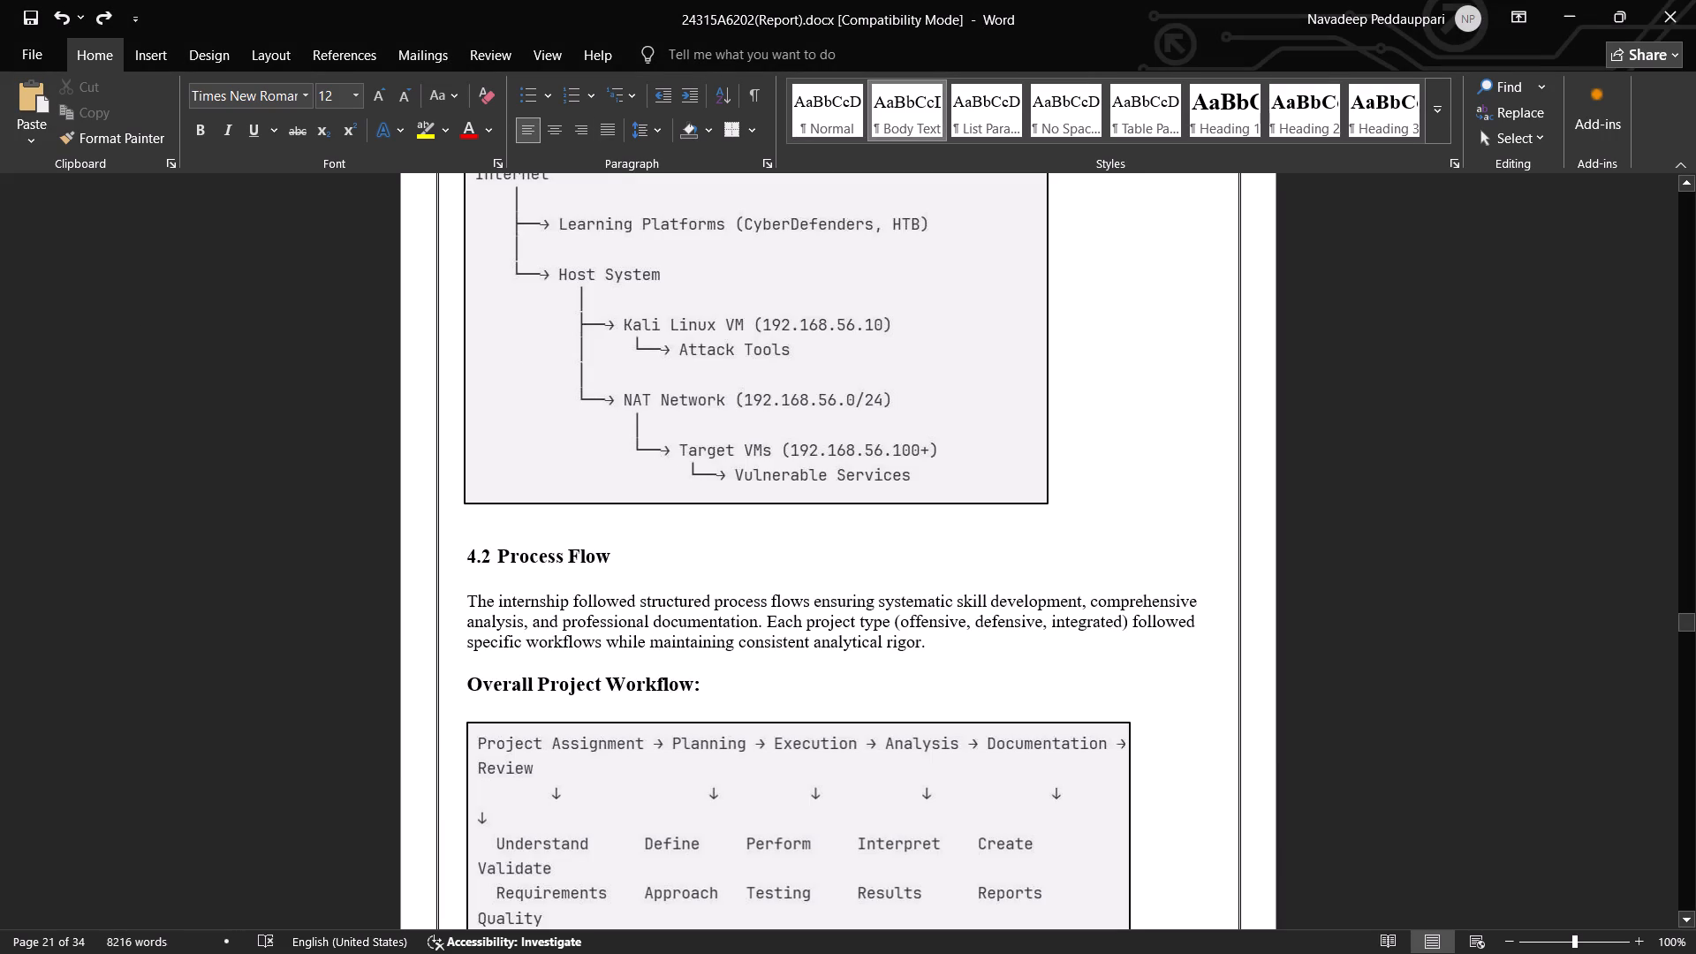
Copy the formatting of the reference report's Process Flow paragraph onto the matching paragraph in the AI report, keeping it left-aligned.
left_click_drag(466, 595, 955, 647)
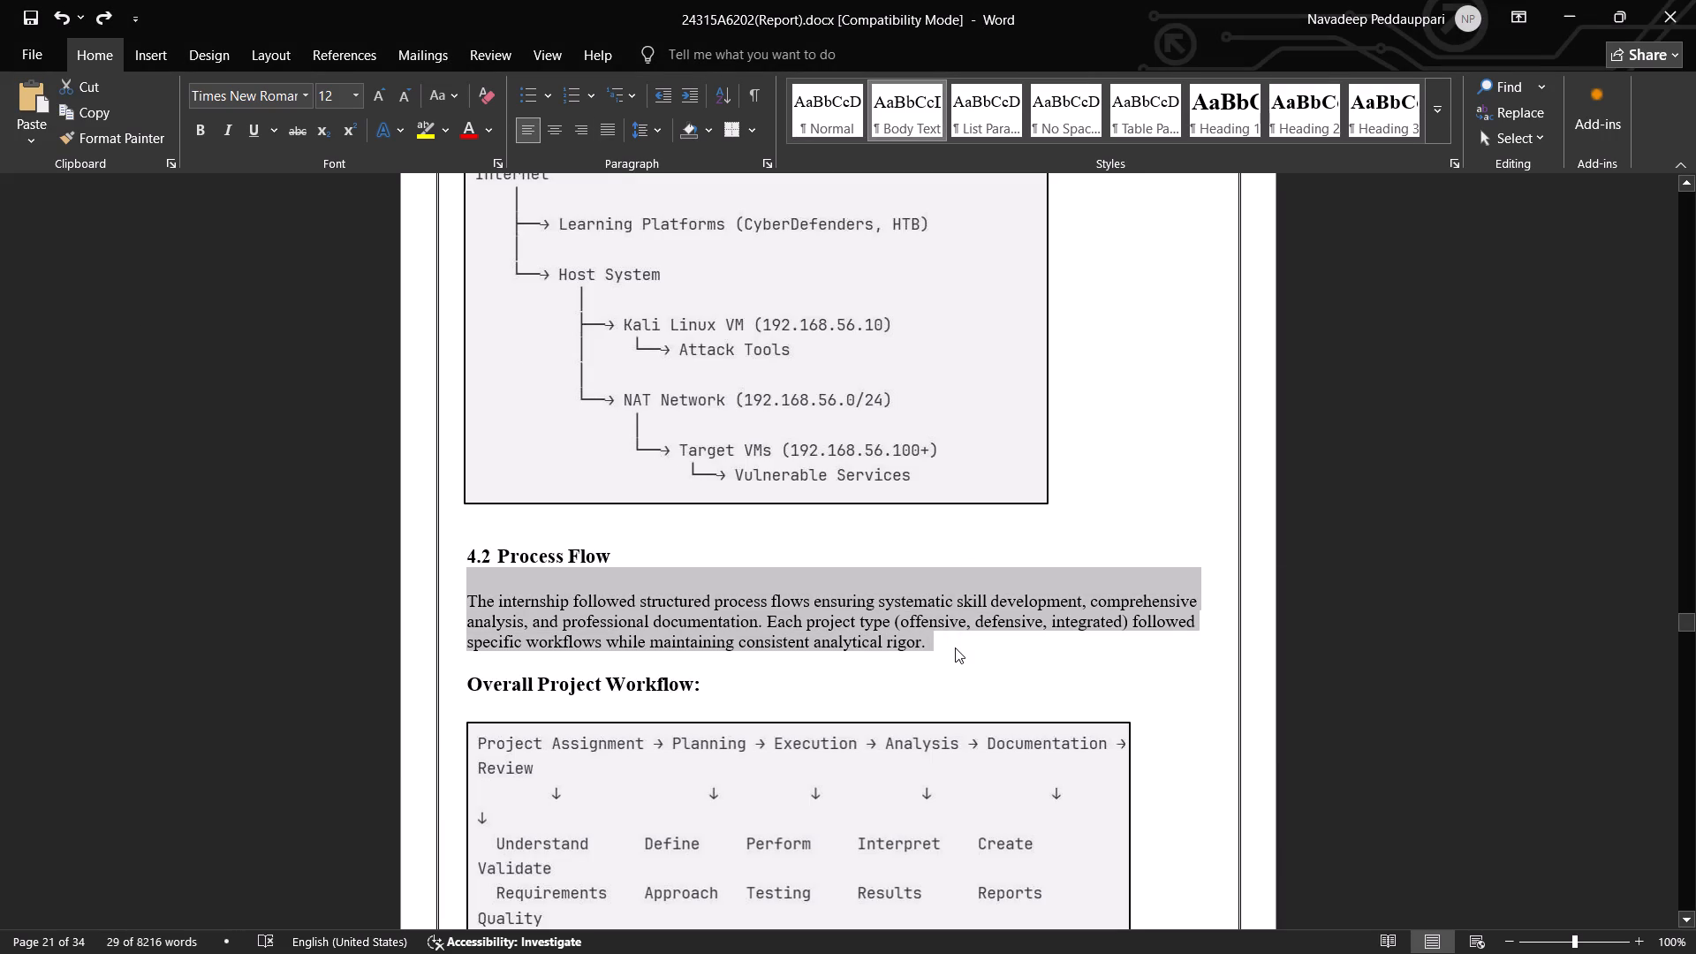
key("ctrl+alt+c")
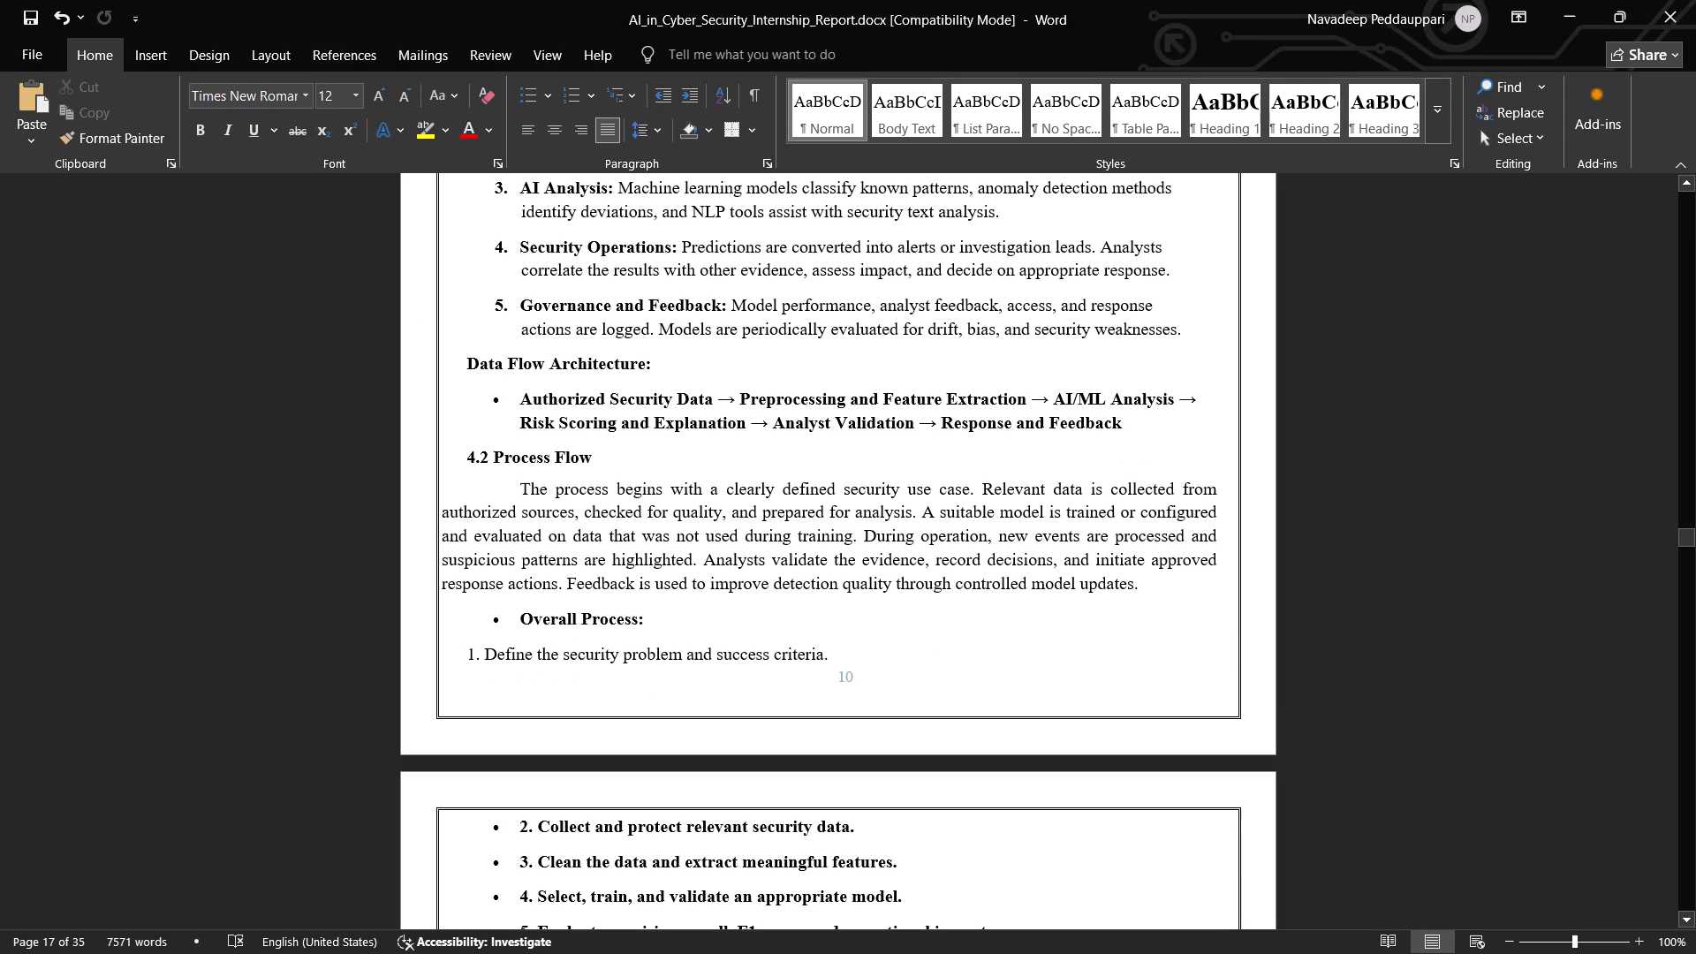
left_click_drag(518, 486, 1166, 583)
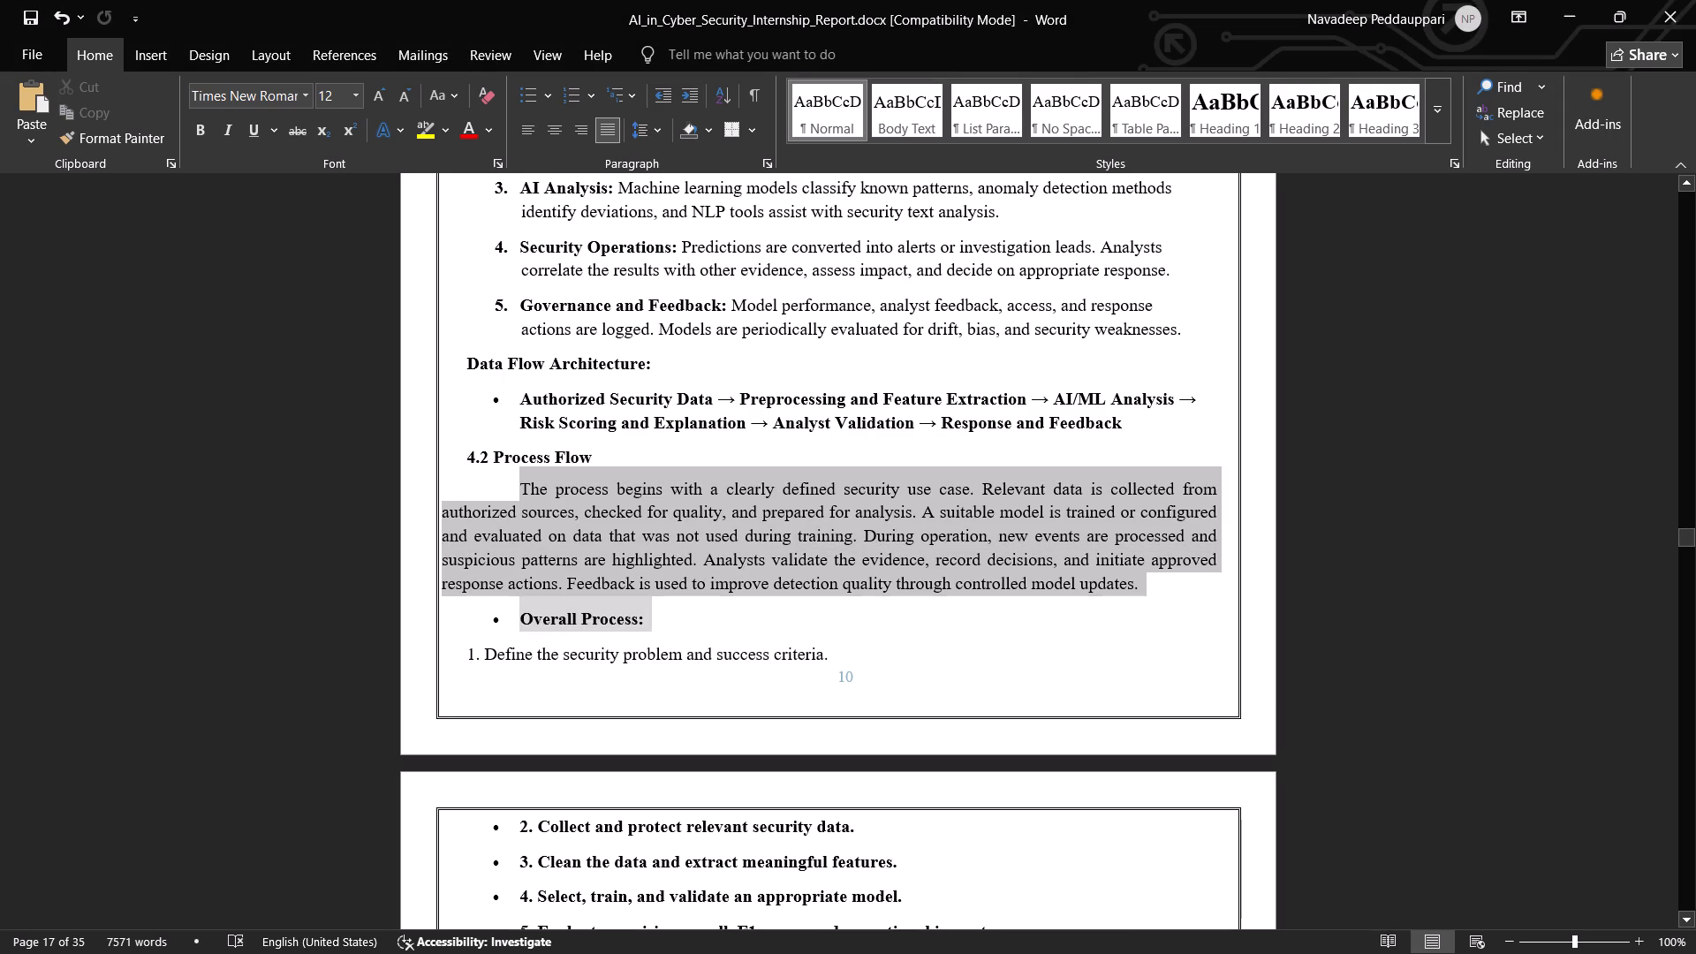
left_click_drag(1166, 583, 1166, 582)
key("ctrl+alt+v")
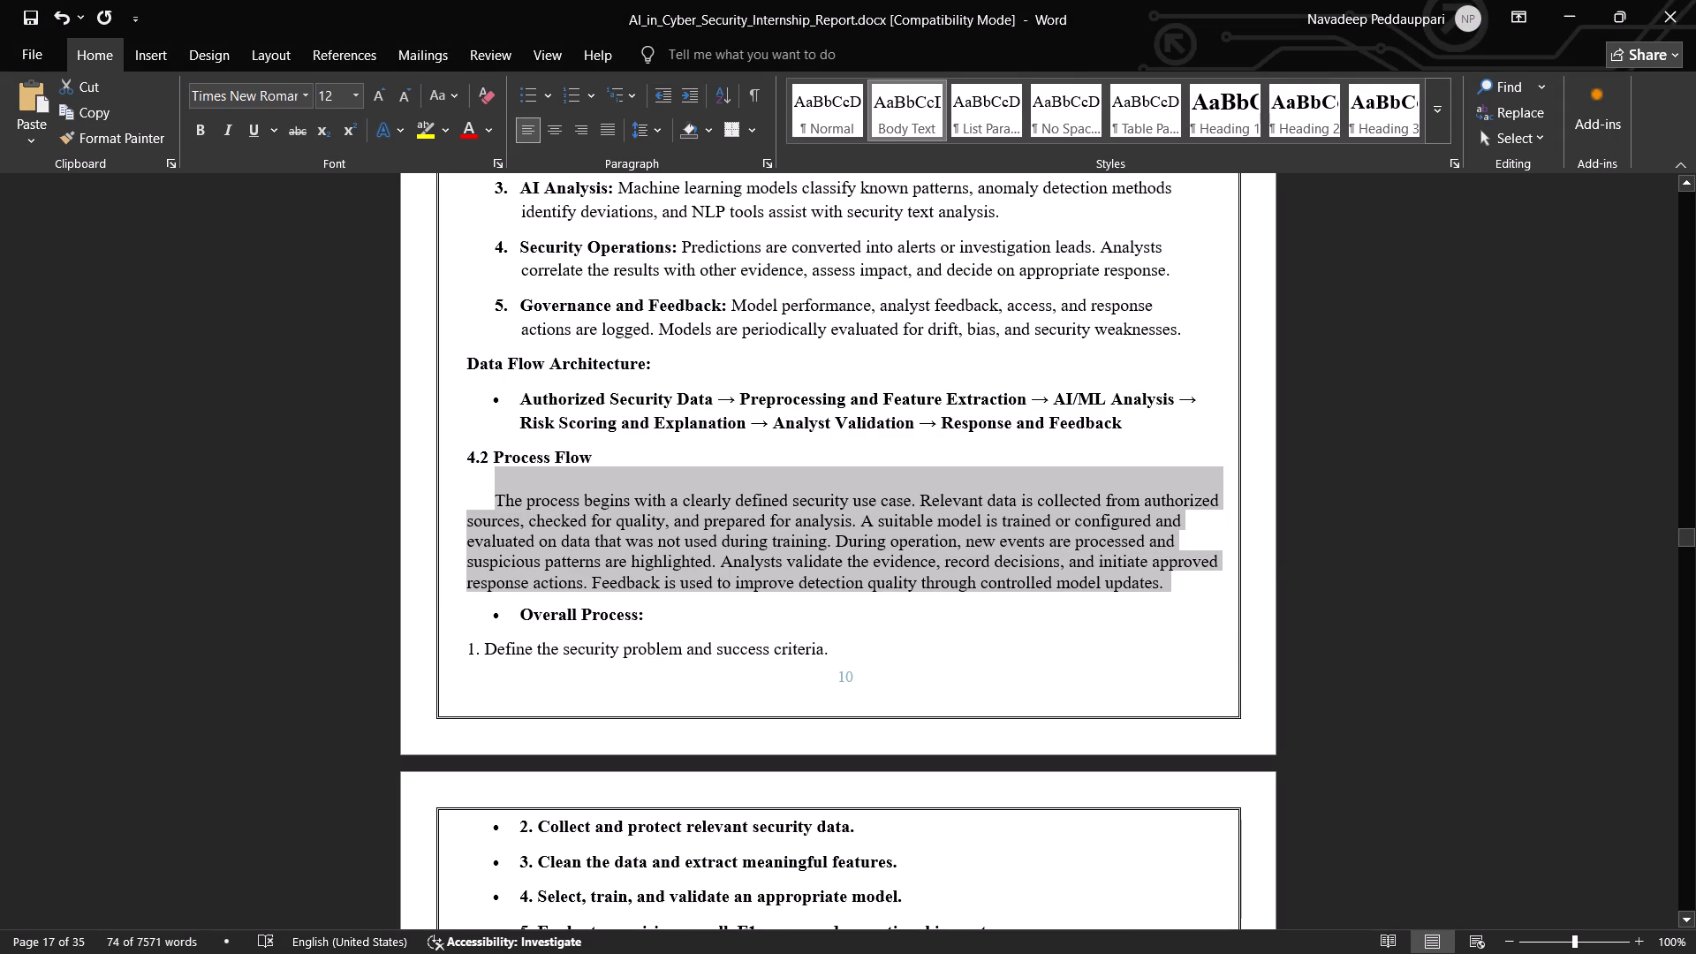
left_click(520, 119)
left_click(520, 119)
Copy the formatting of the "4.2 Process Flow" heading onto the bulleted "Overall Process:" line in the AI report.
scroll(598, 464, "down", 1)
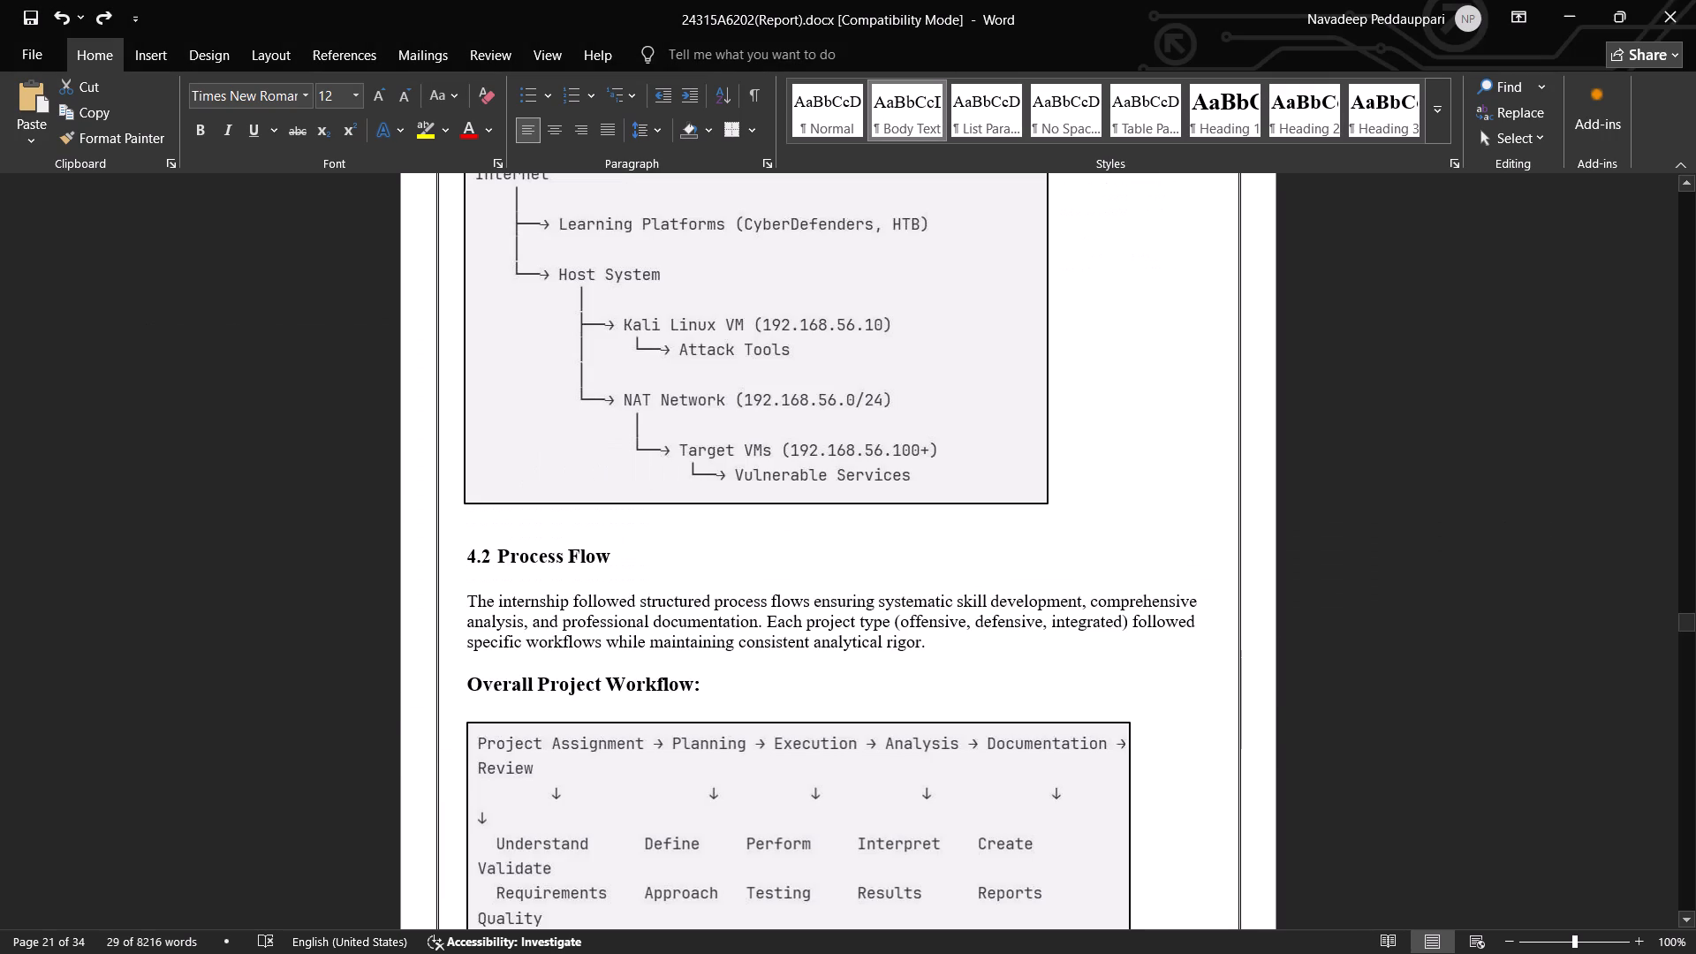
scroll(598, 464, "down", 3)
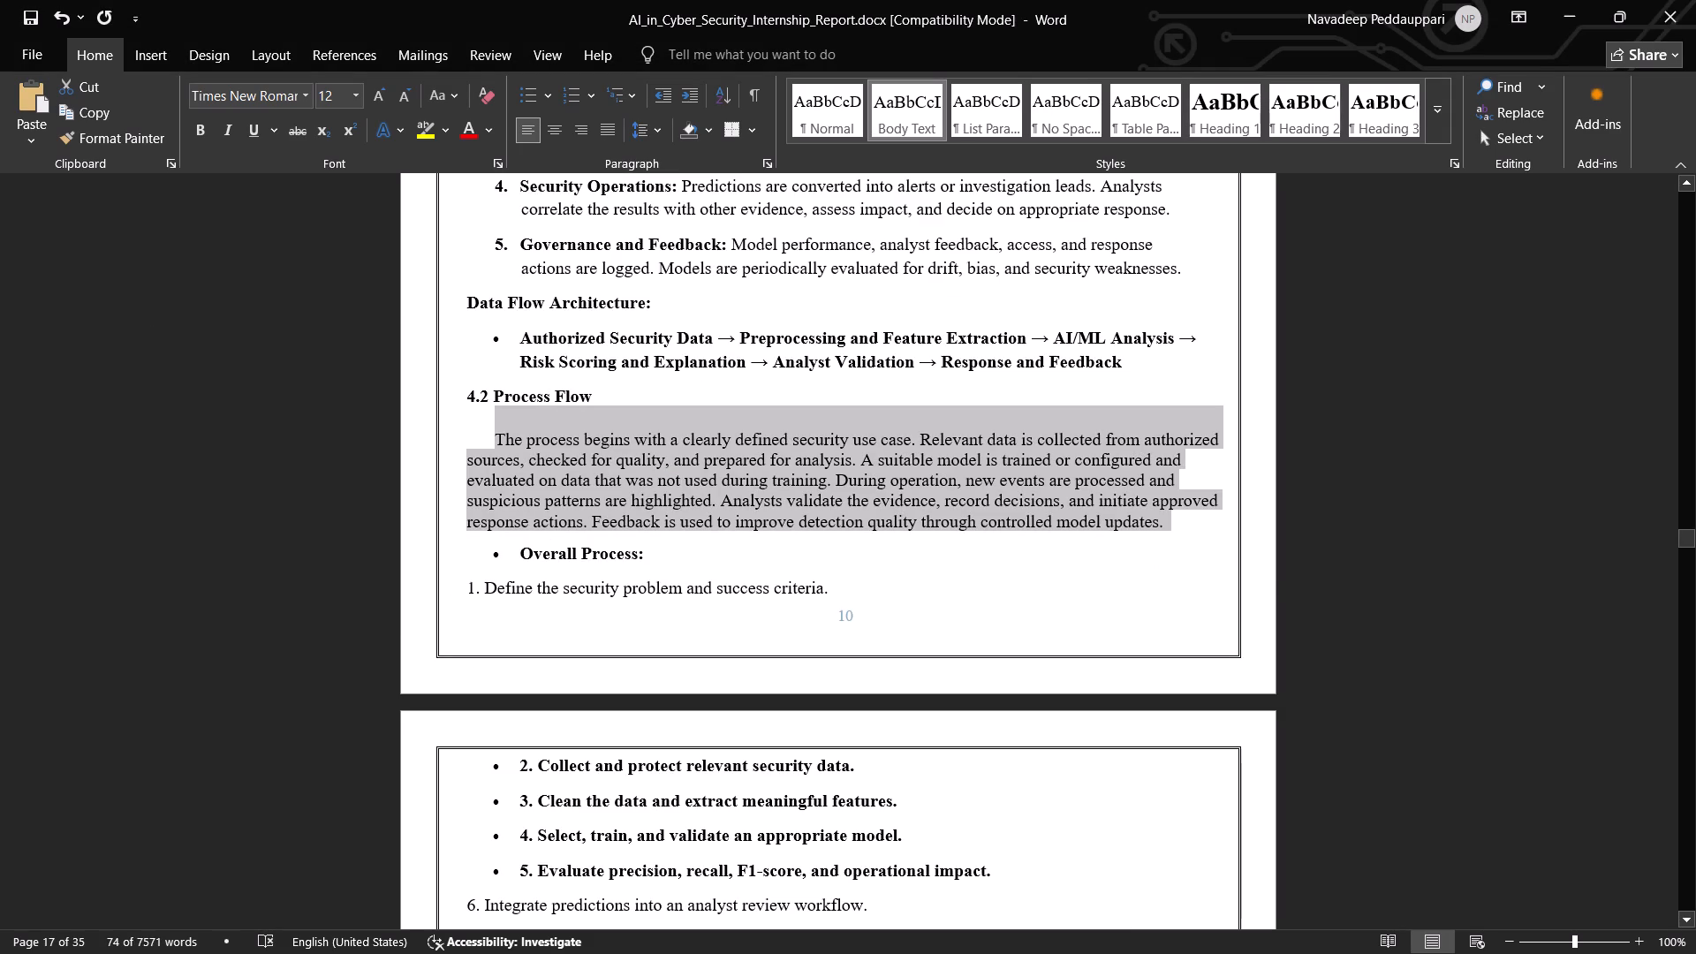
triple_click(514, 397)
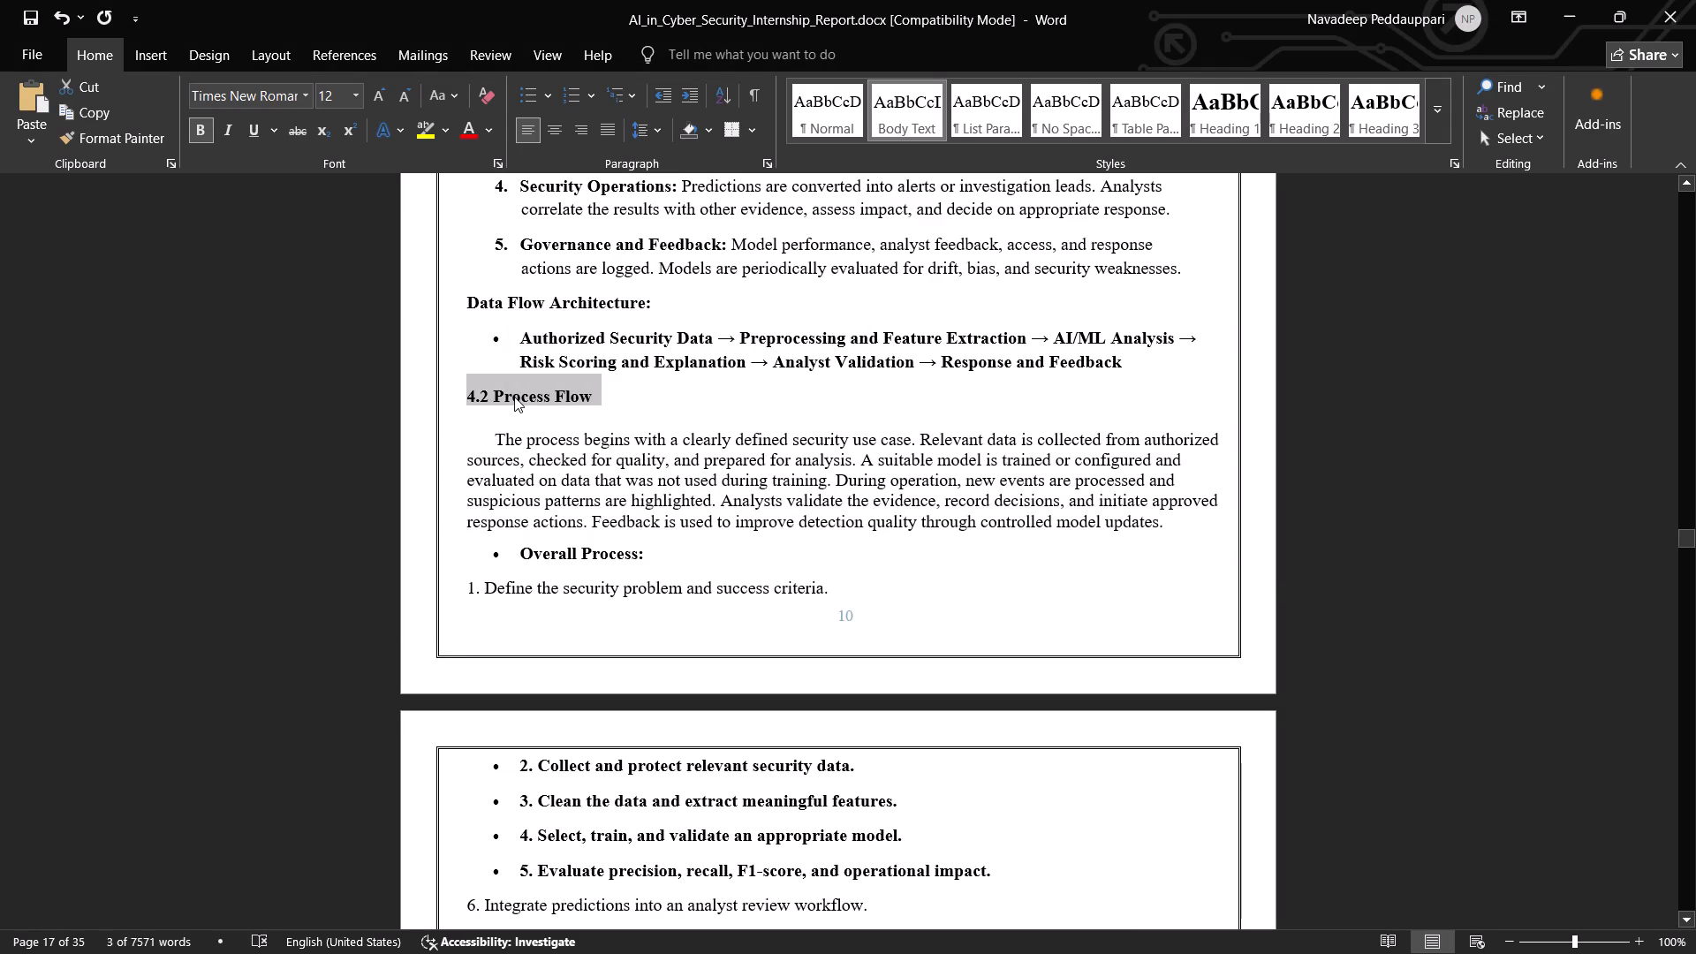
key("ctrl+alt+c")
triple_click(553, 556)
left_click(553, 556)
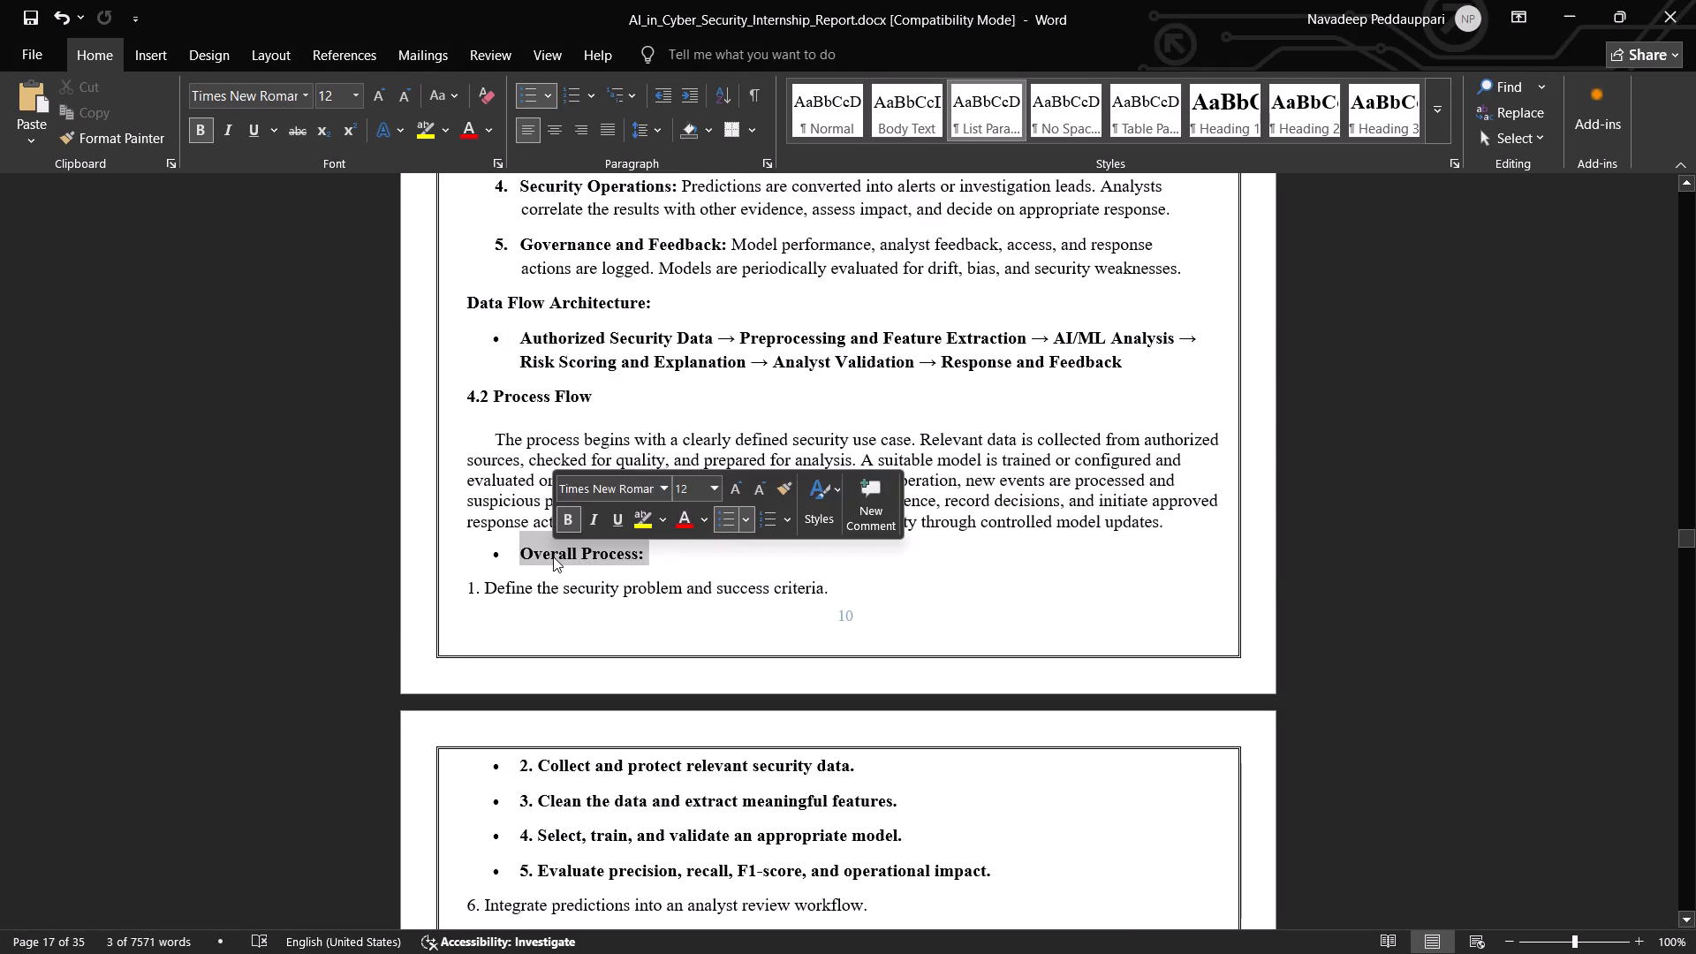
left_click(553, 556)
left_click(553, 556)
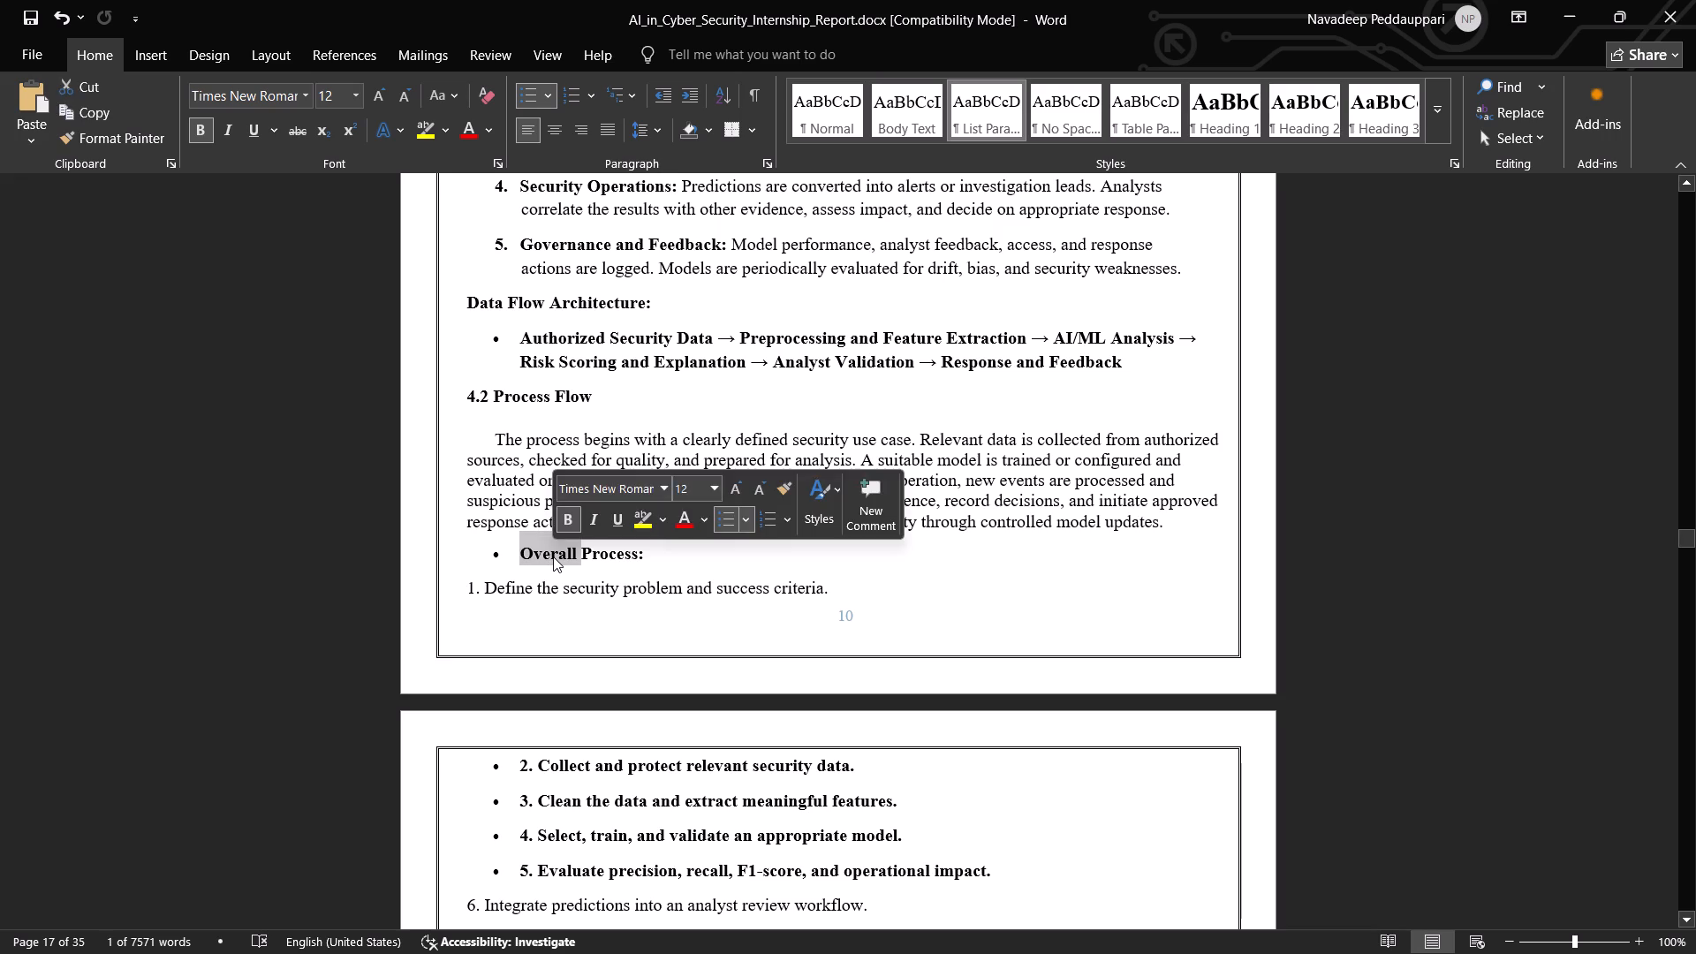
triple_click(553, 556)
key("ctrl+alt+v")
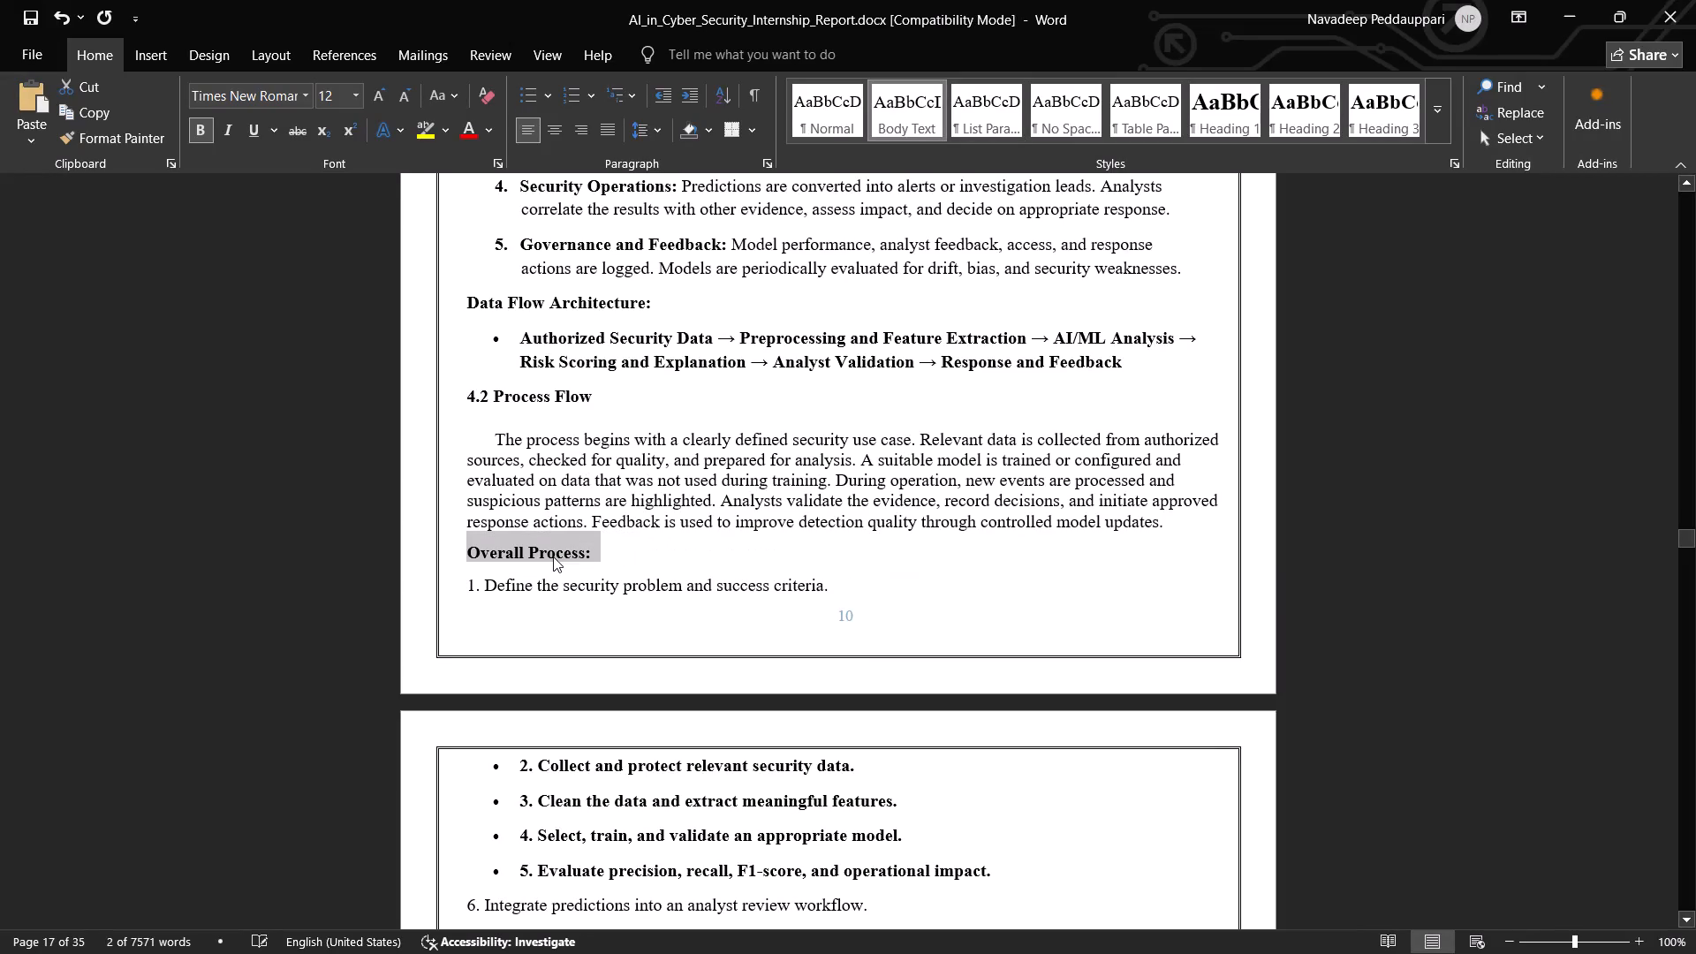
Apply arrowhead bullets to the Overall Process list, from "Define the security problem" through "Monitor model performance".
scroll(572, 599, "down", 2)
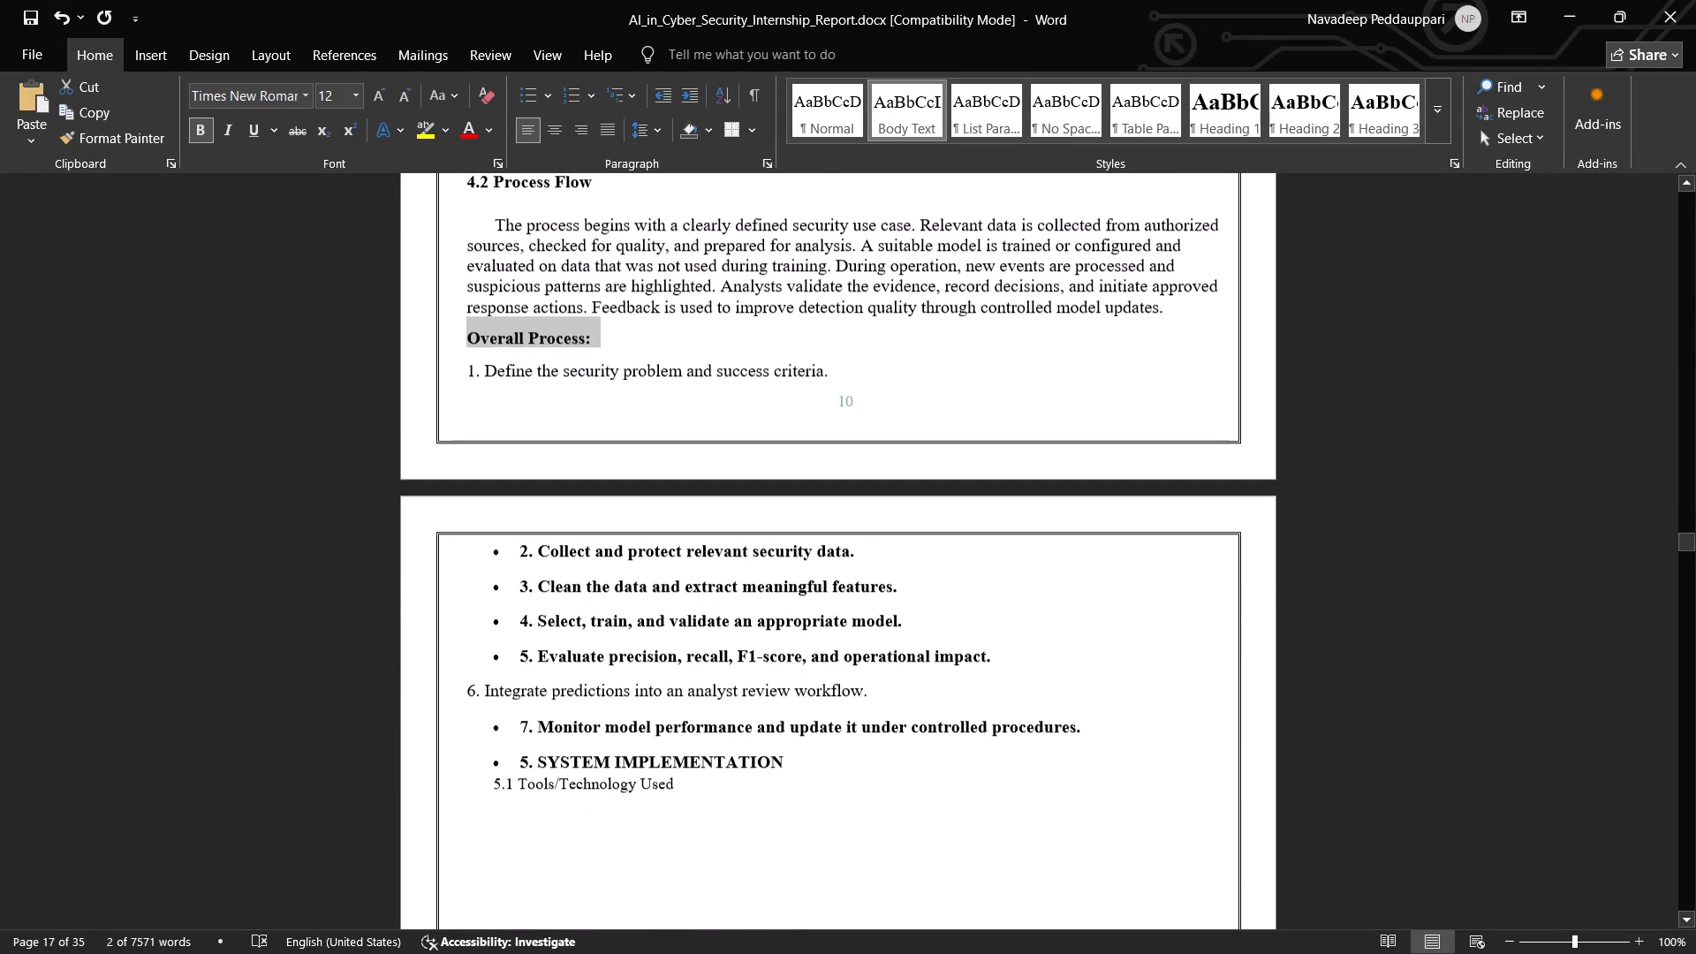
scroll(572, 599, "down", 1)
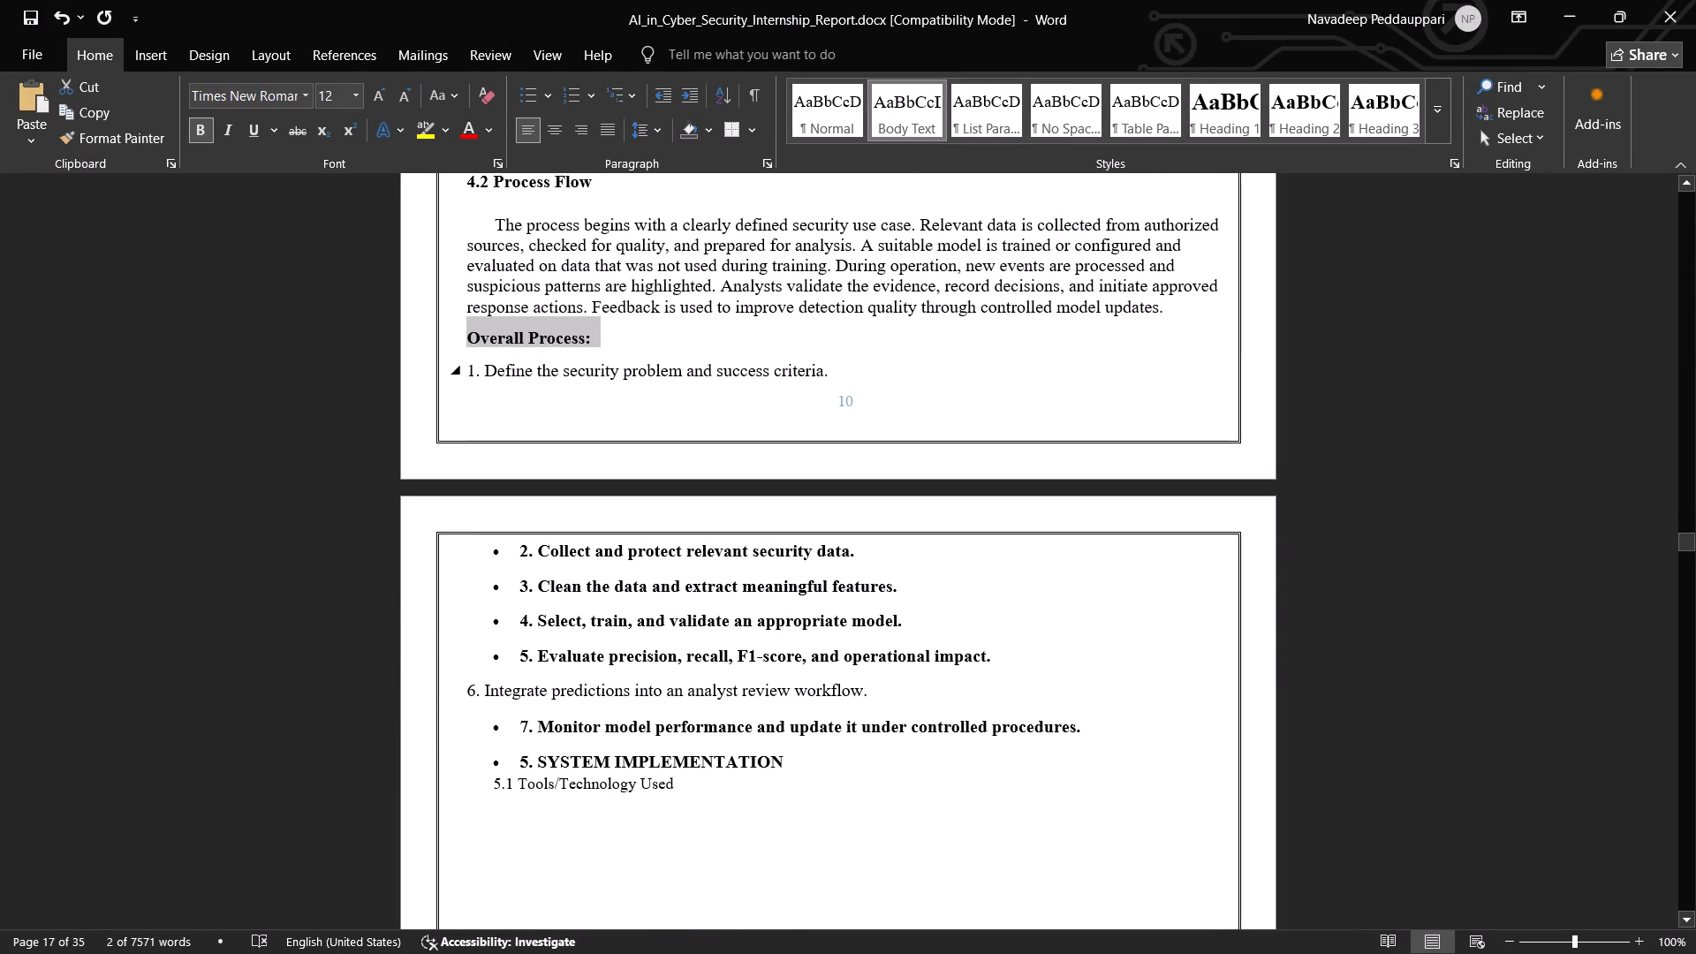
left_click_drag(468, 373, 747, 550)
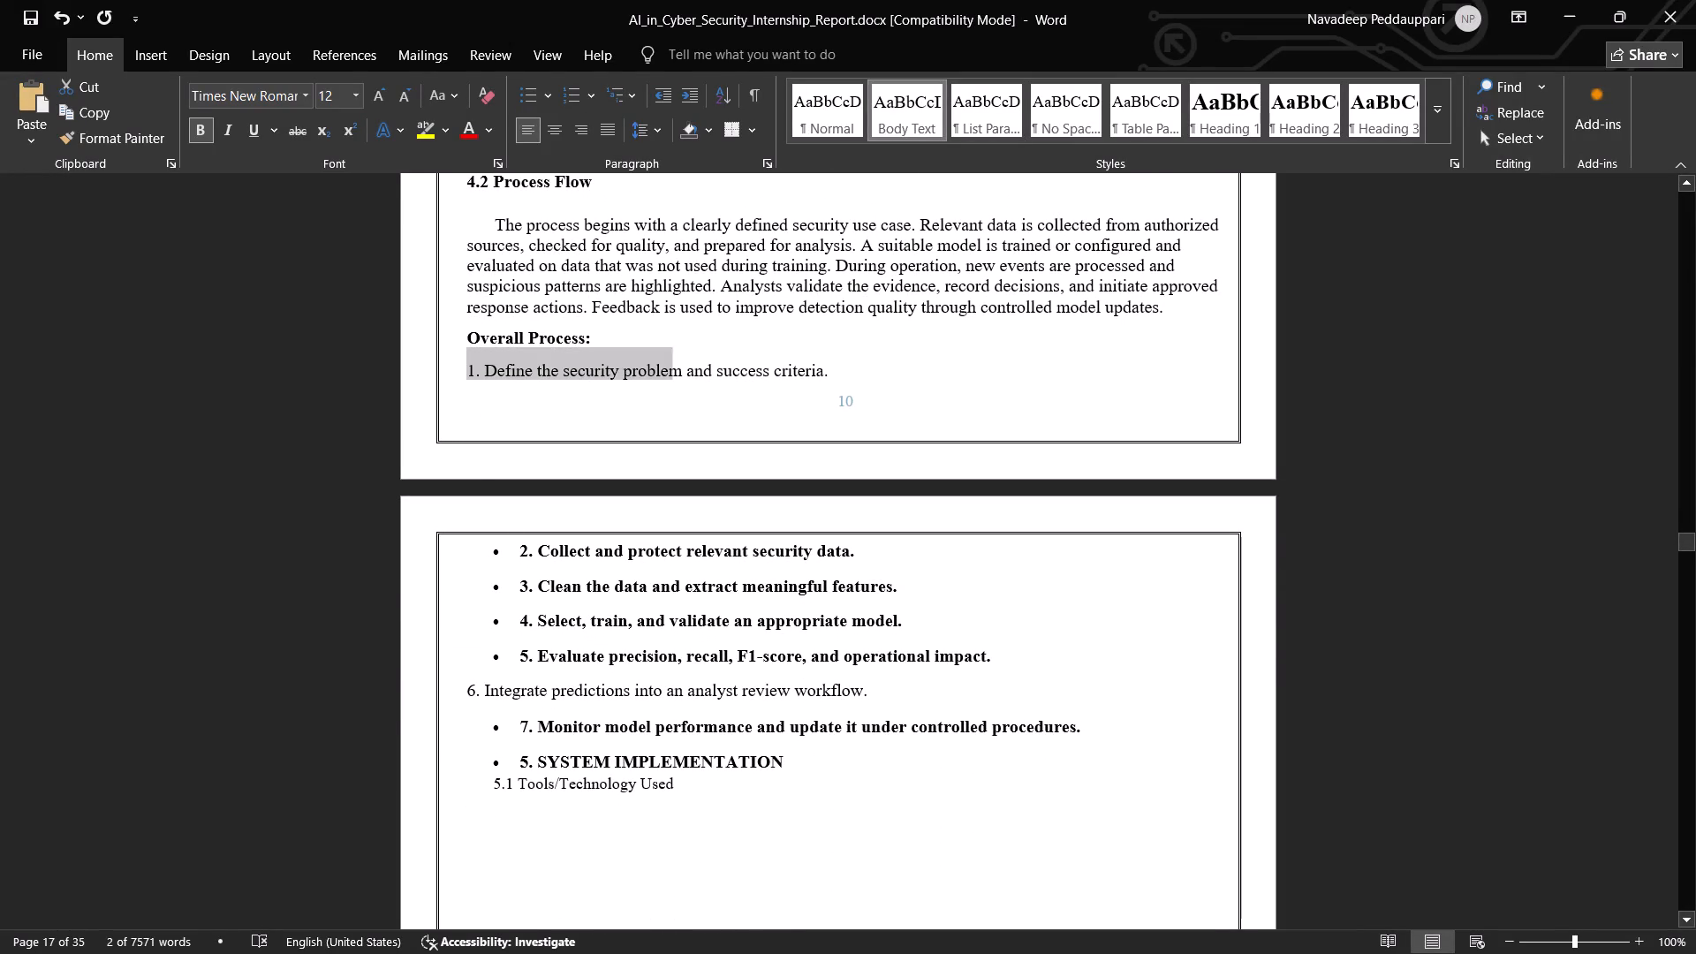
left_click_drag(747, 550, 1117, 730)
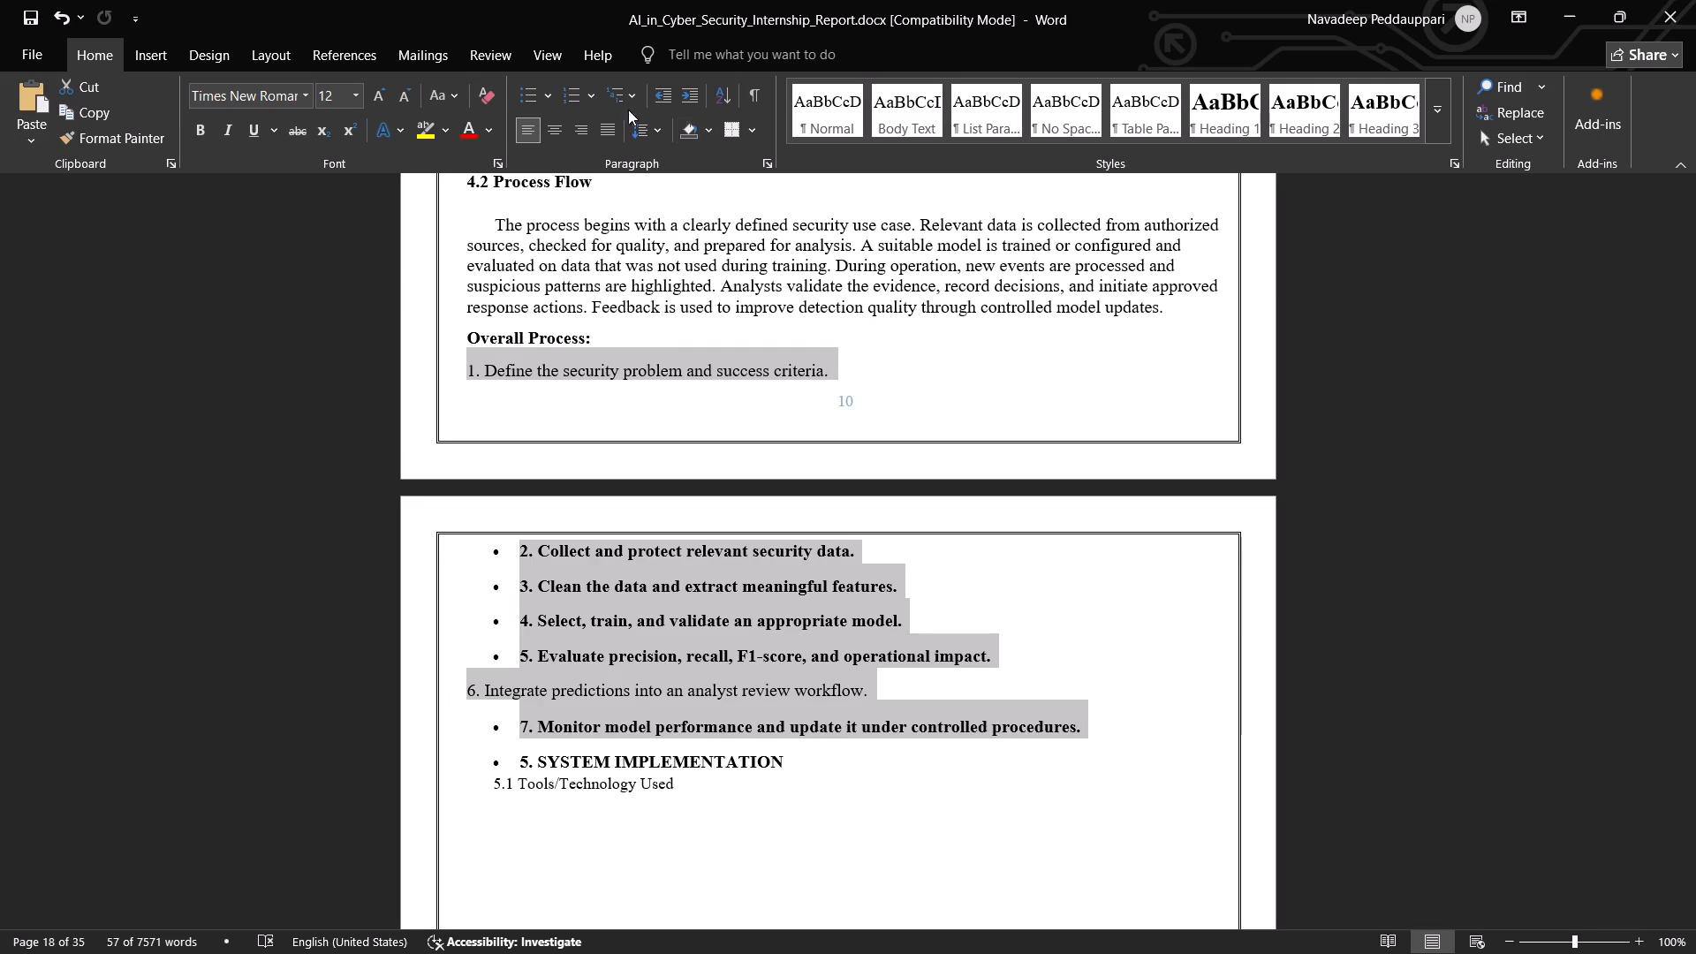
left_click(550, 93)
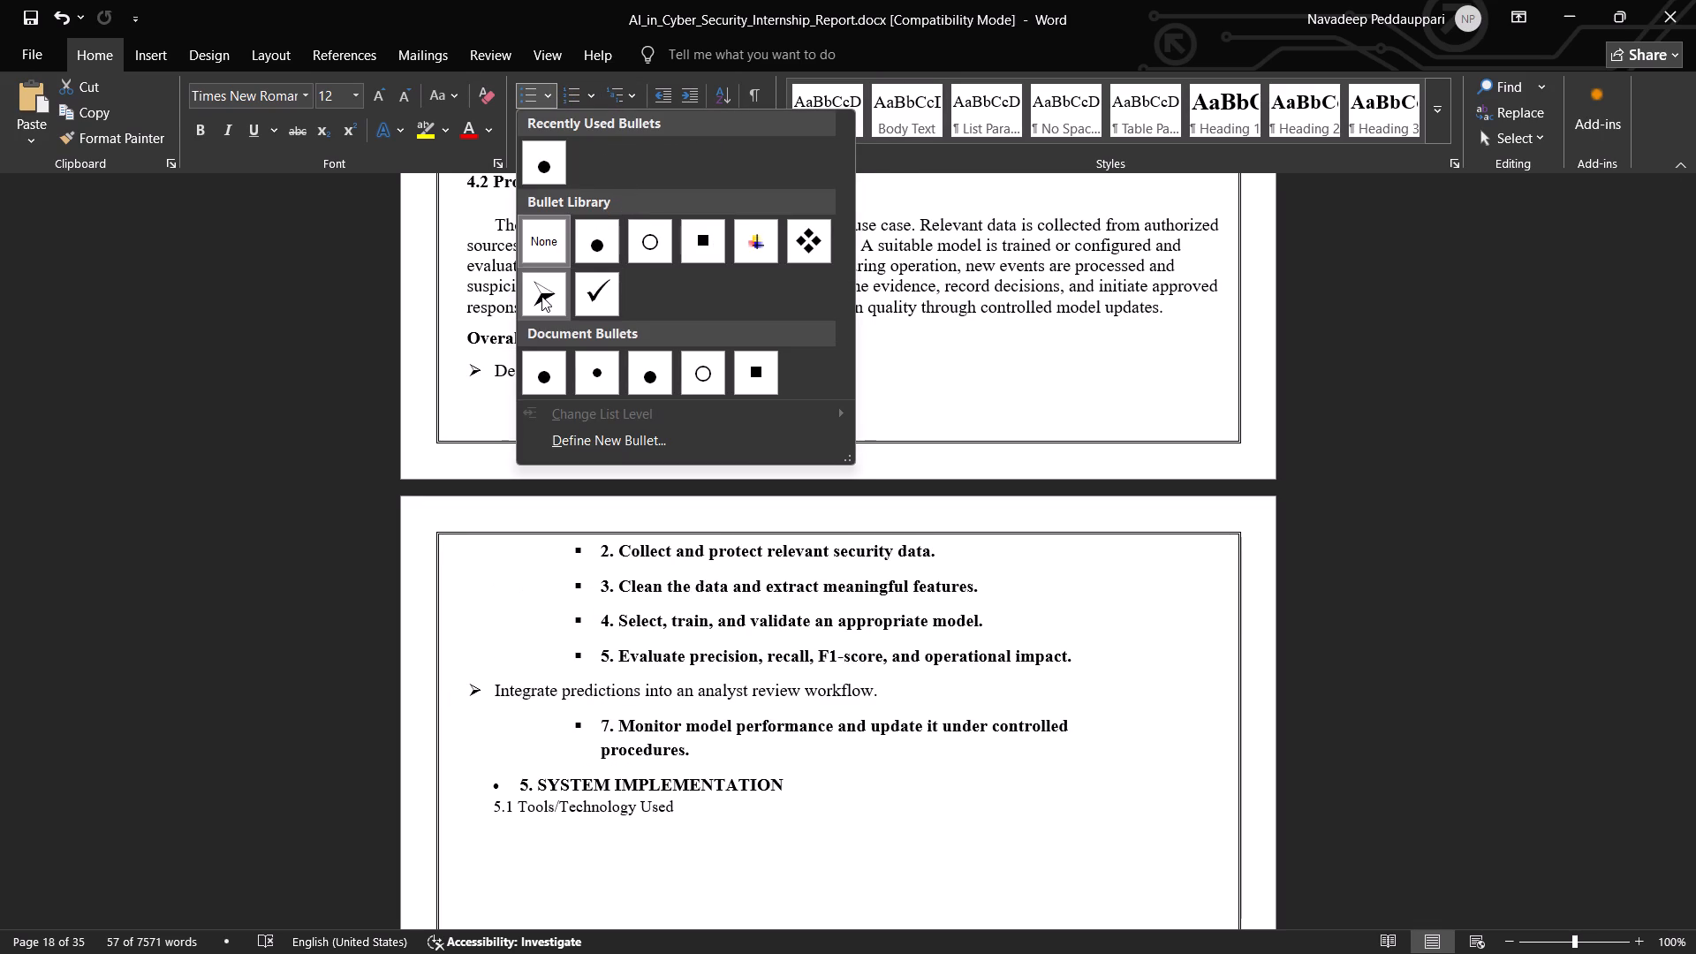
left_click(541, 296)
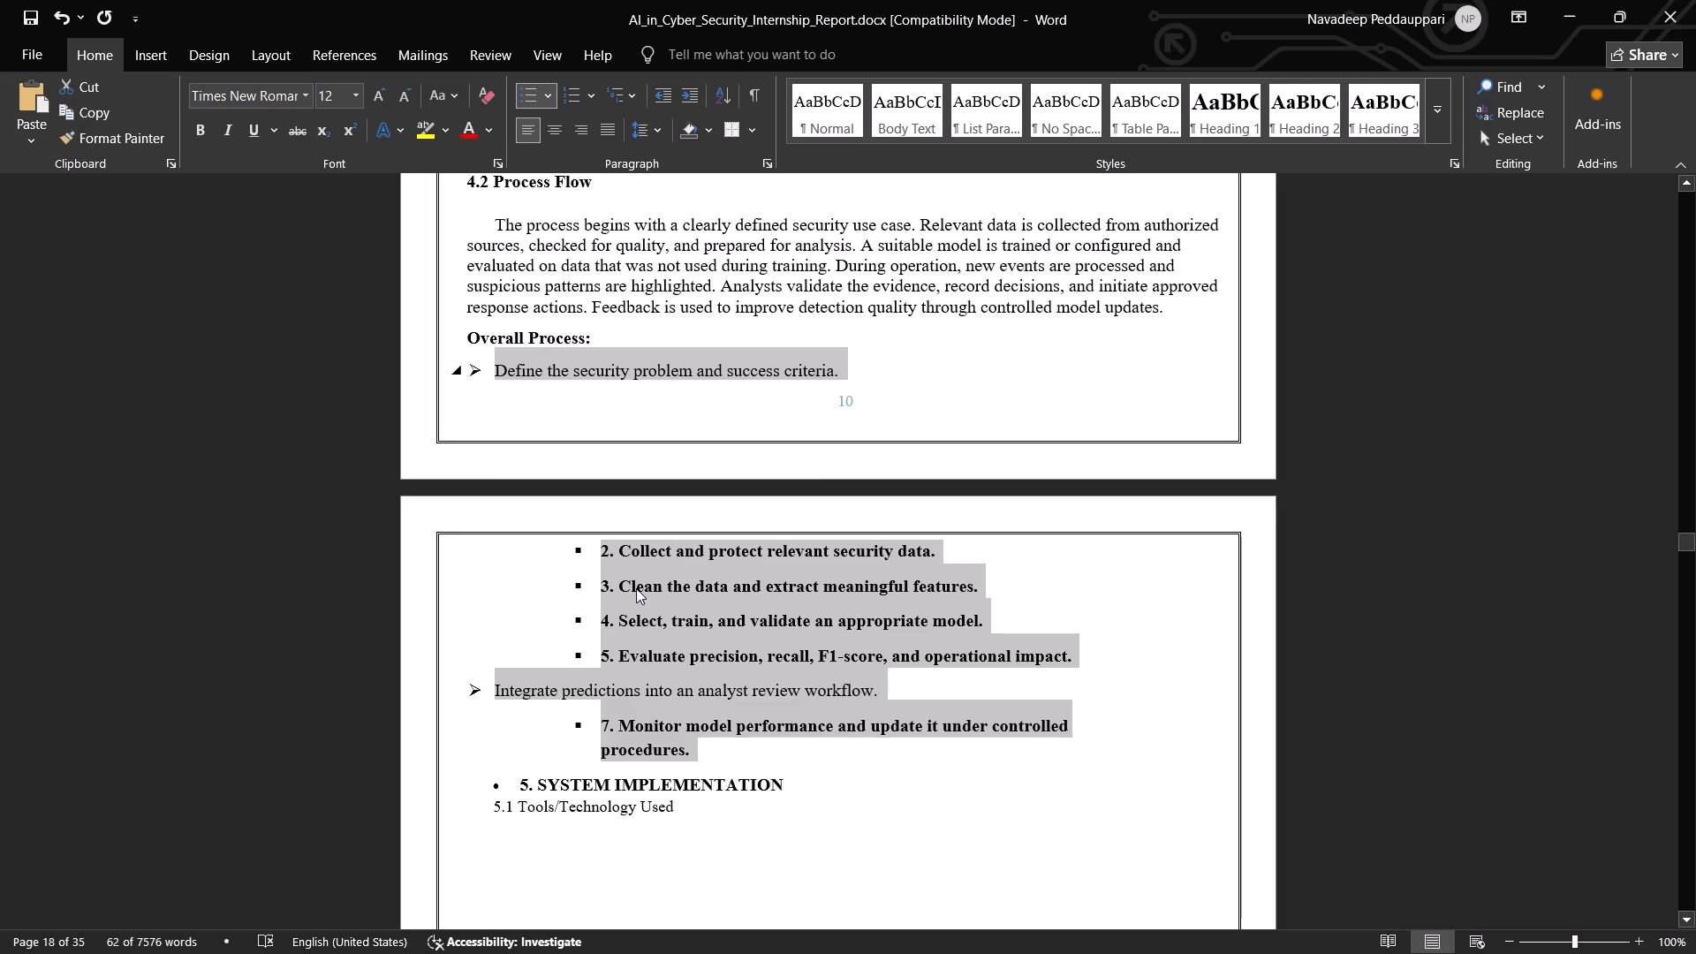
Move the "Collect and protect relevant security data." item to the arrowhead bullet level and delete its typed number 2.
left_click(598, 549)
key("BackSpace")
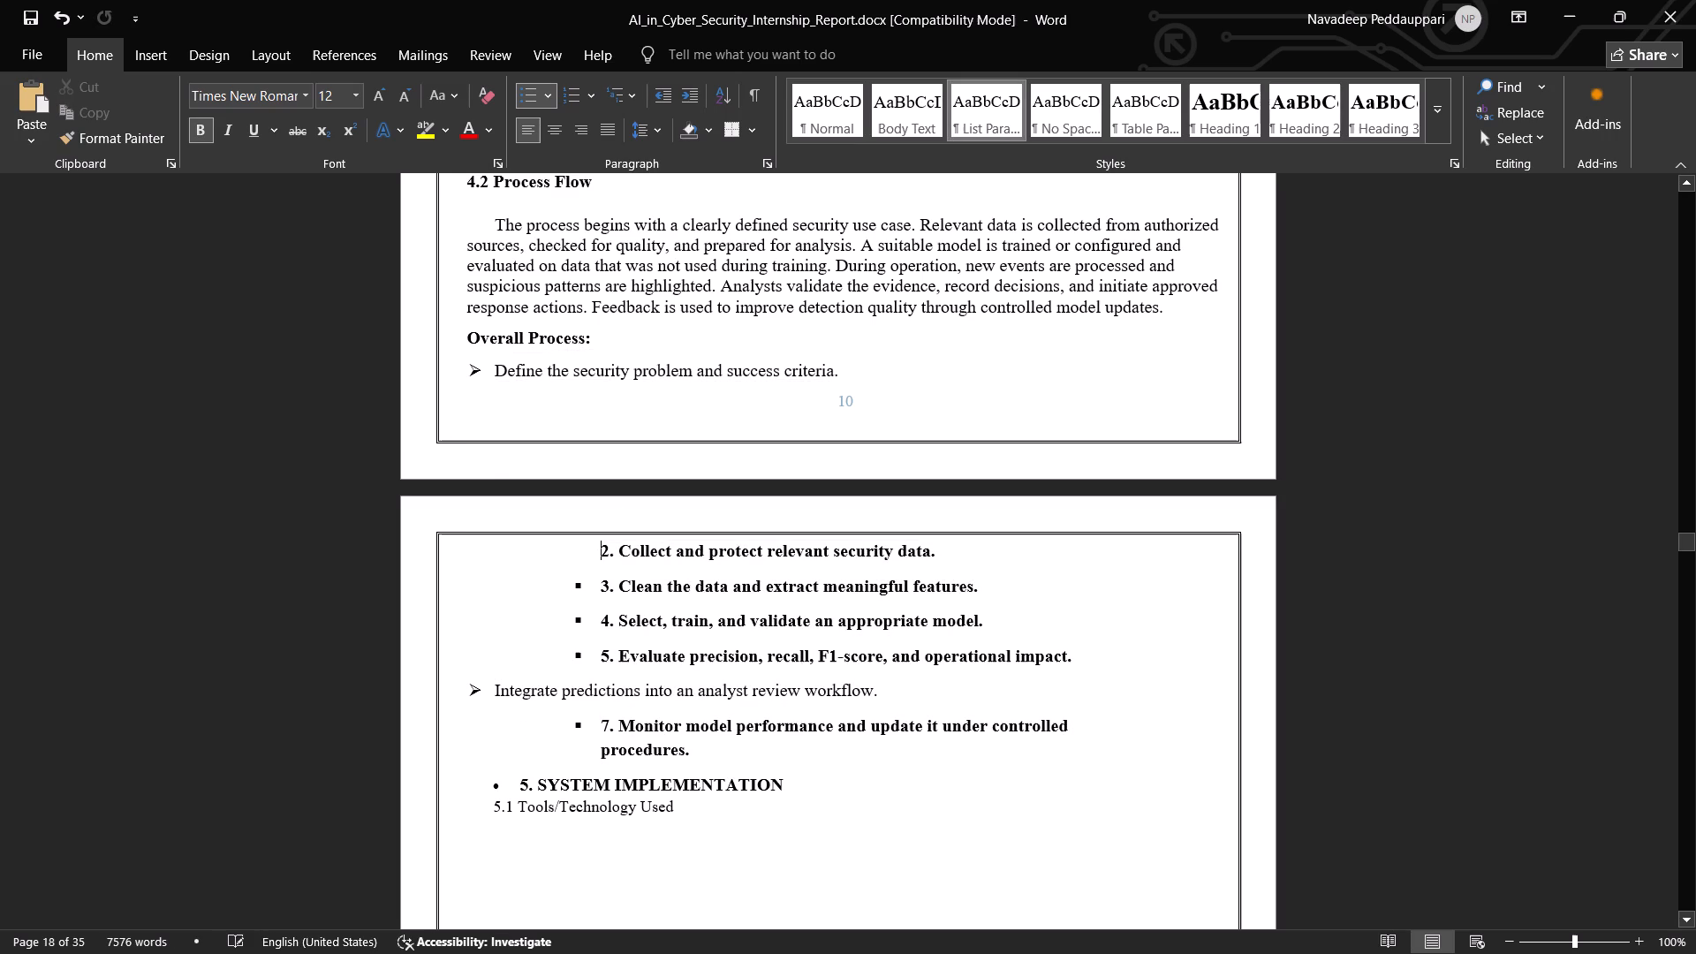
key("BackSpace")
key("BackSpace")
key("Return")
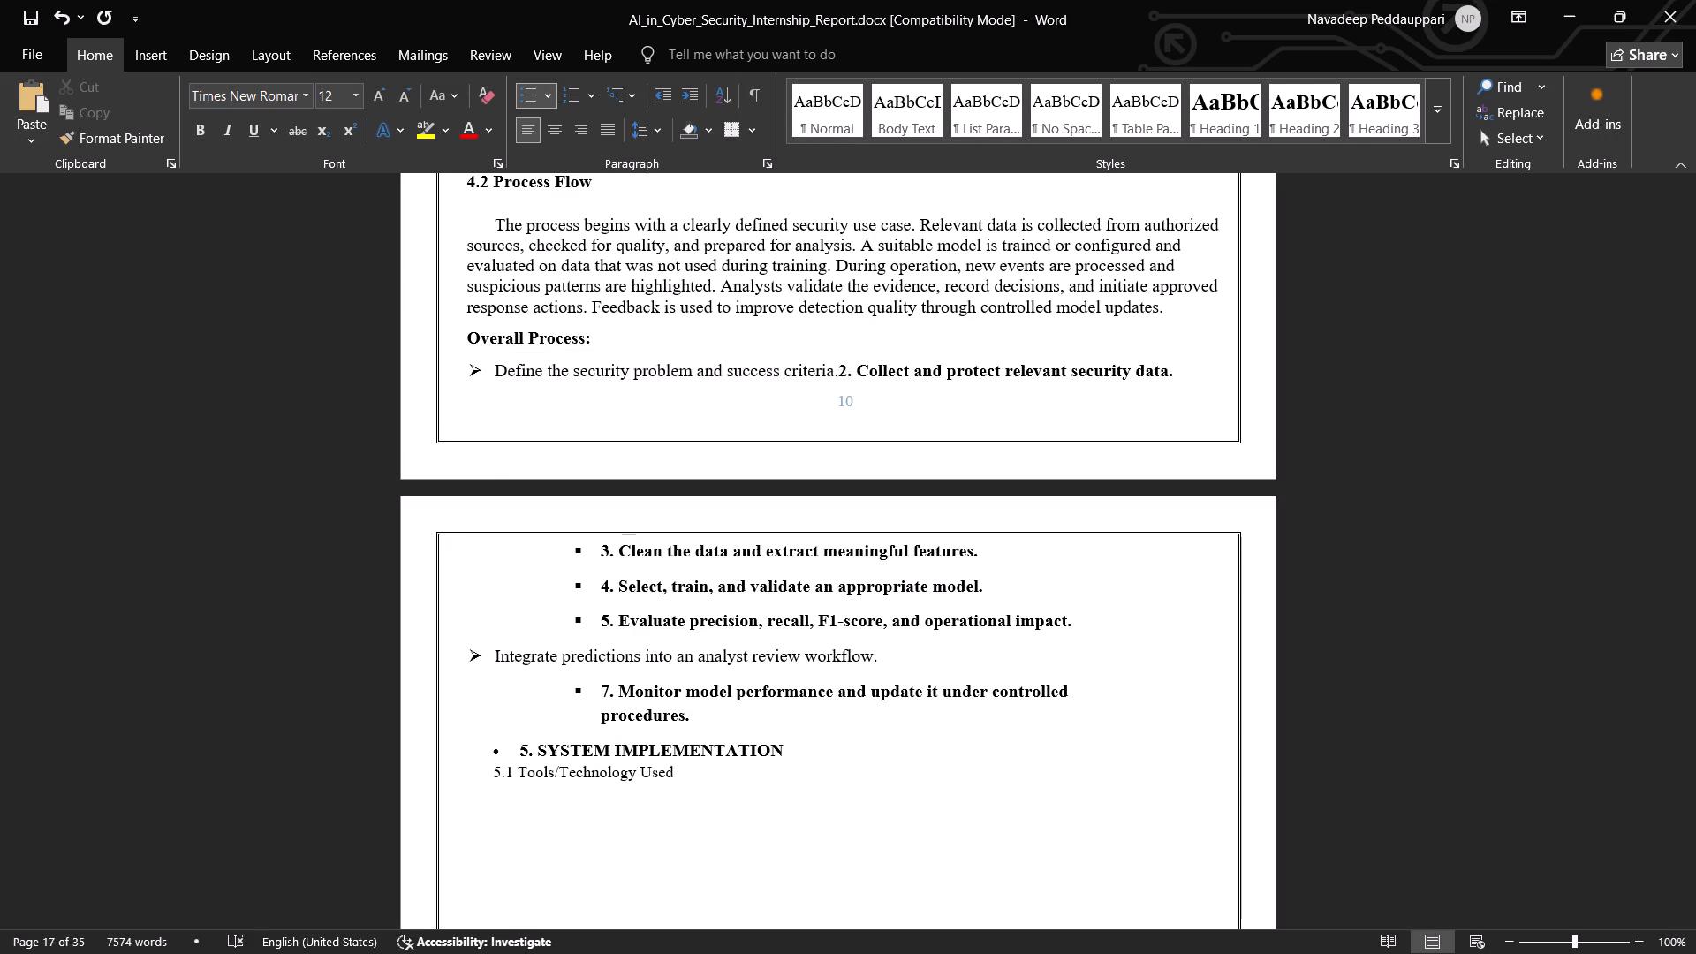
key("Delete")
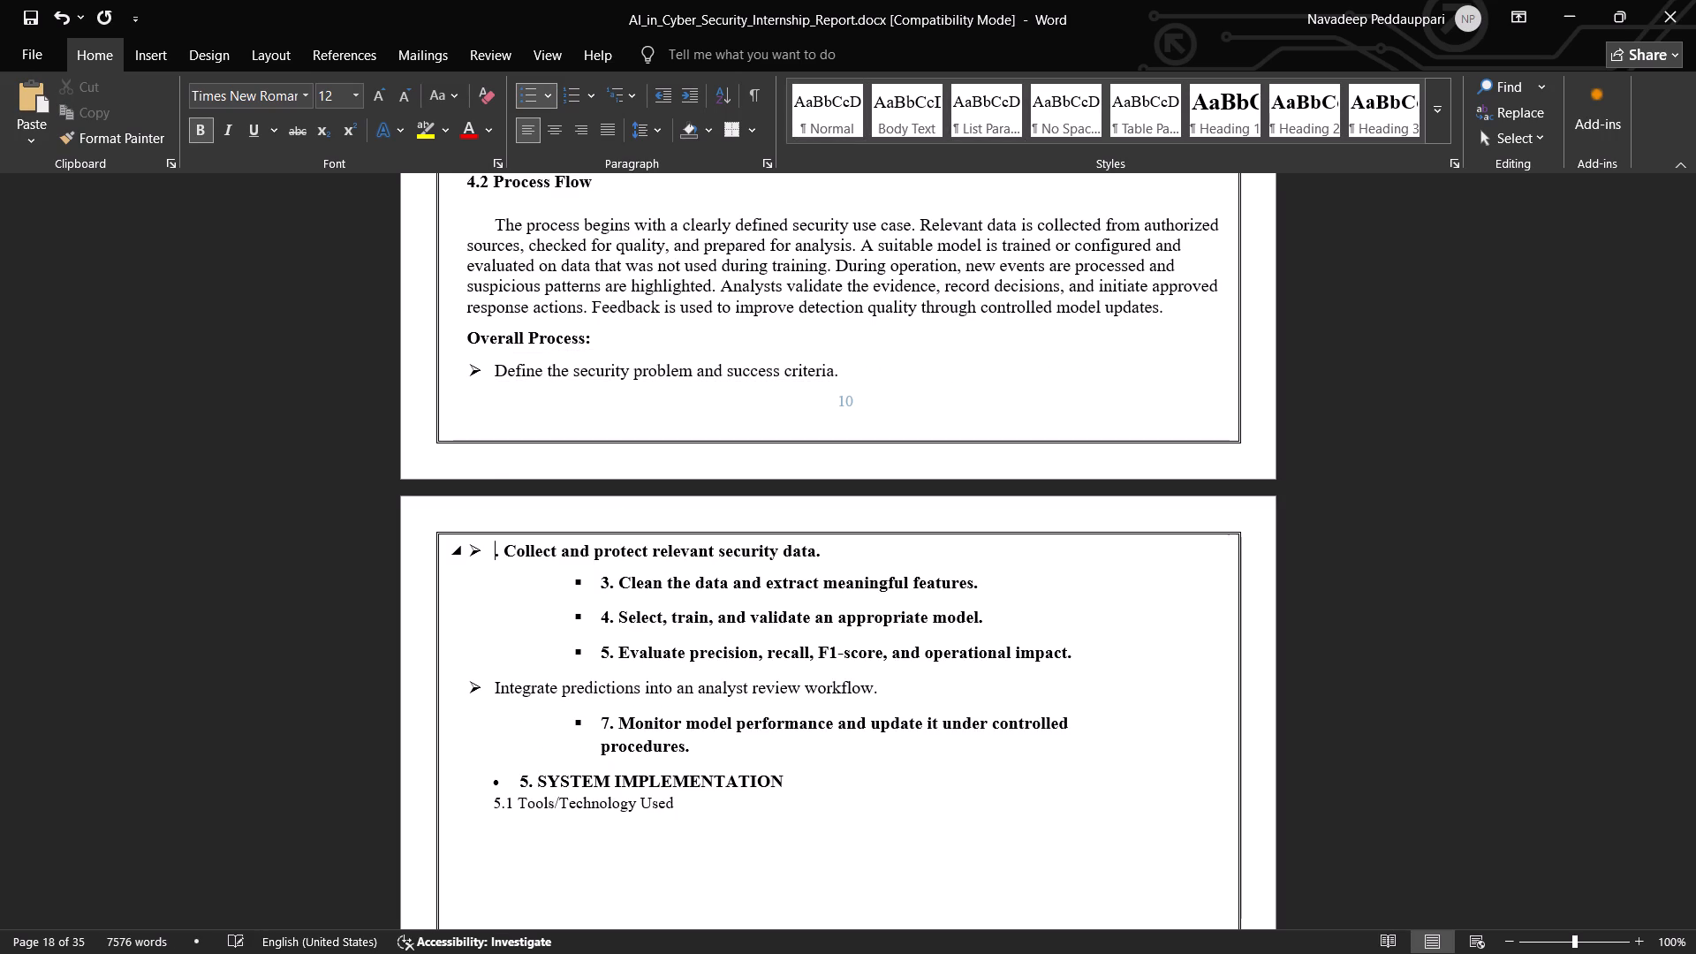
key("Delete")
key("Delete")
Move the "Clean the data and extract meaningful features." item to the arrowhead bullet level and delete its typed number 3.
key("Down")
key("BackSpace")
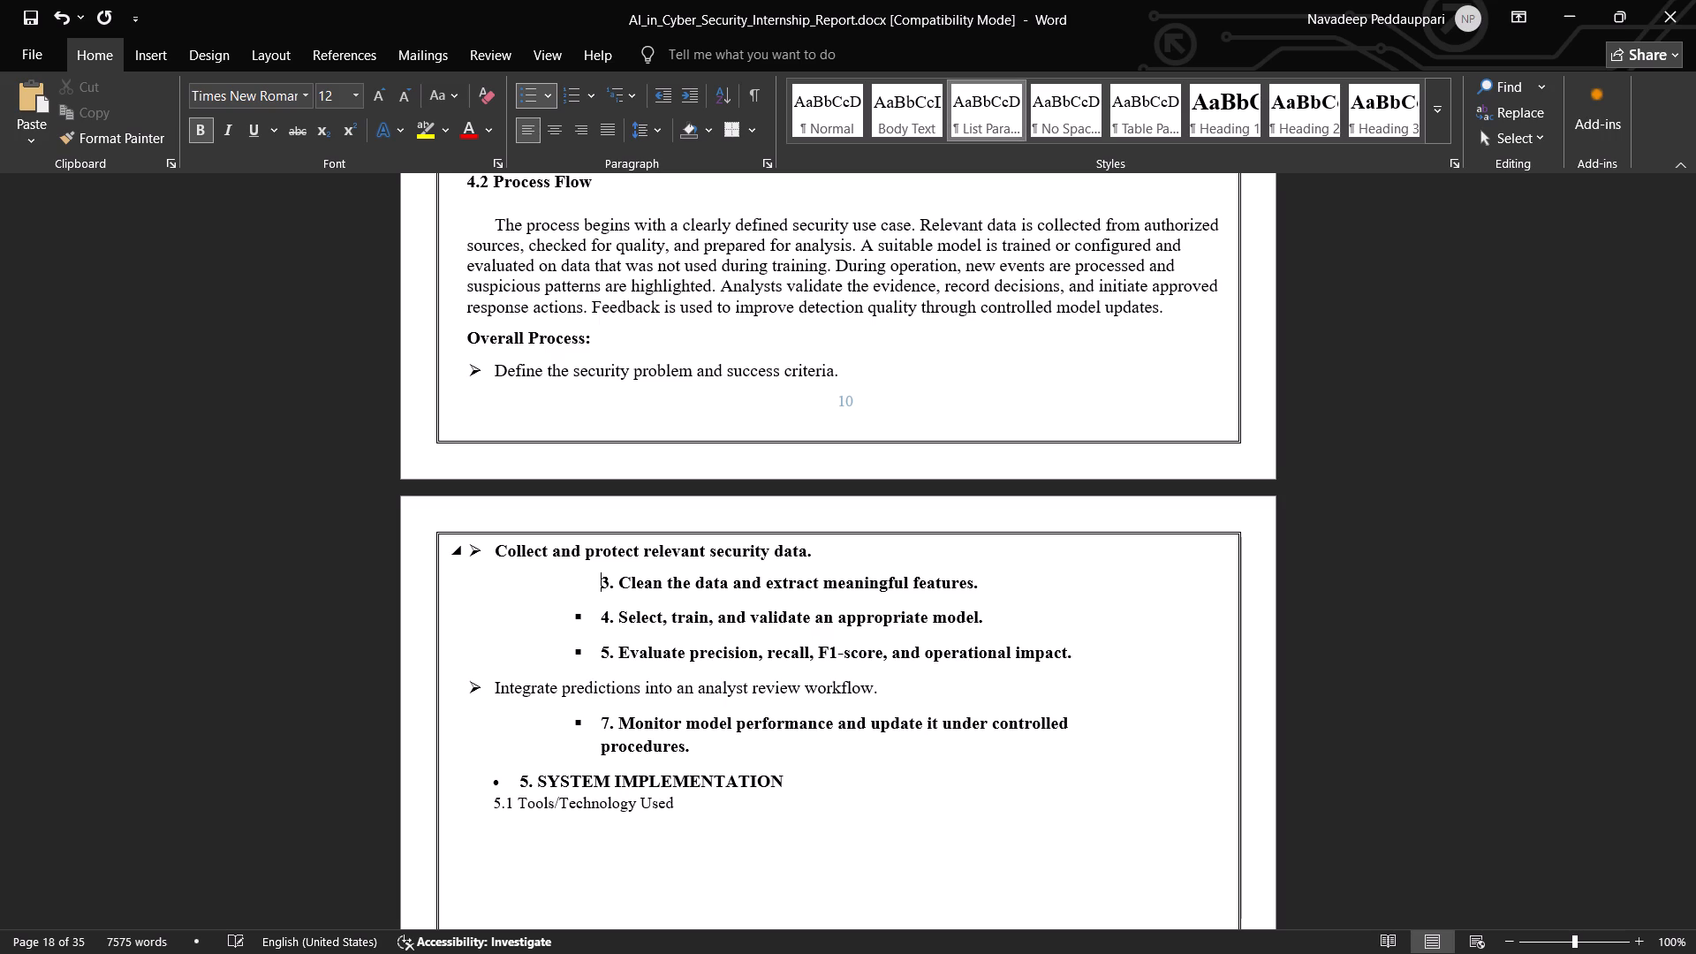
key("BackSpace")
key("BackSpace")
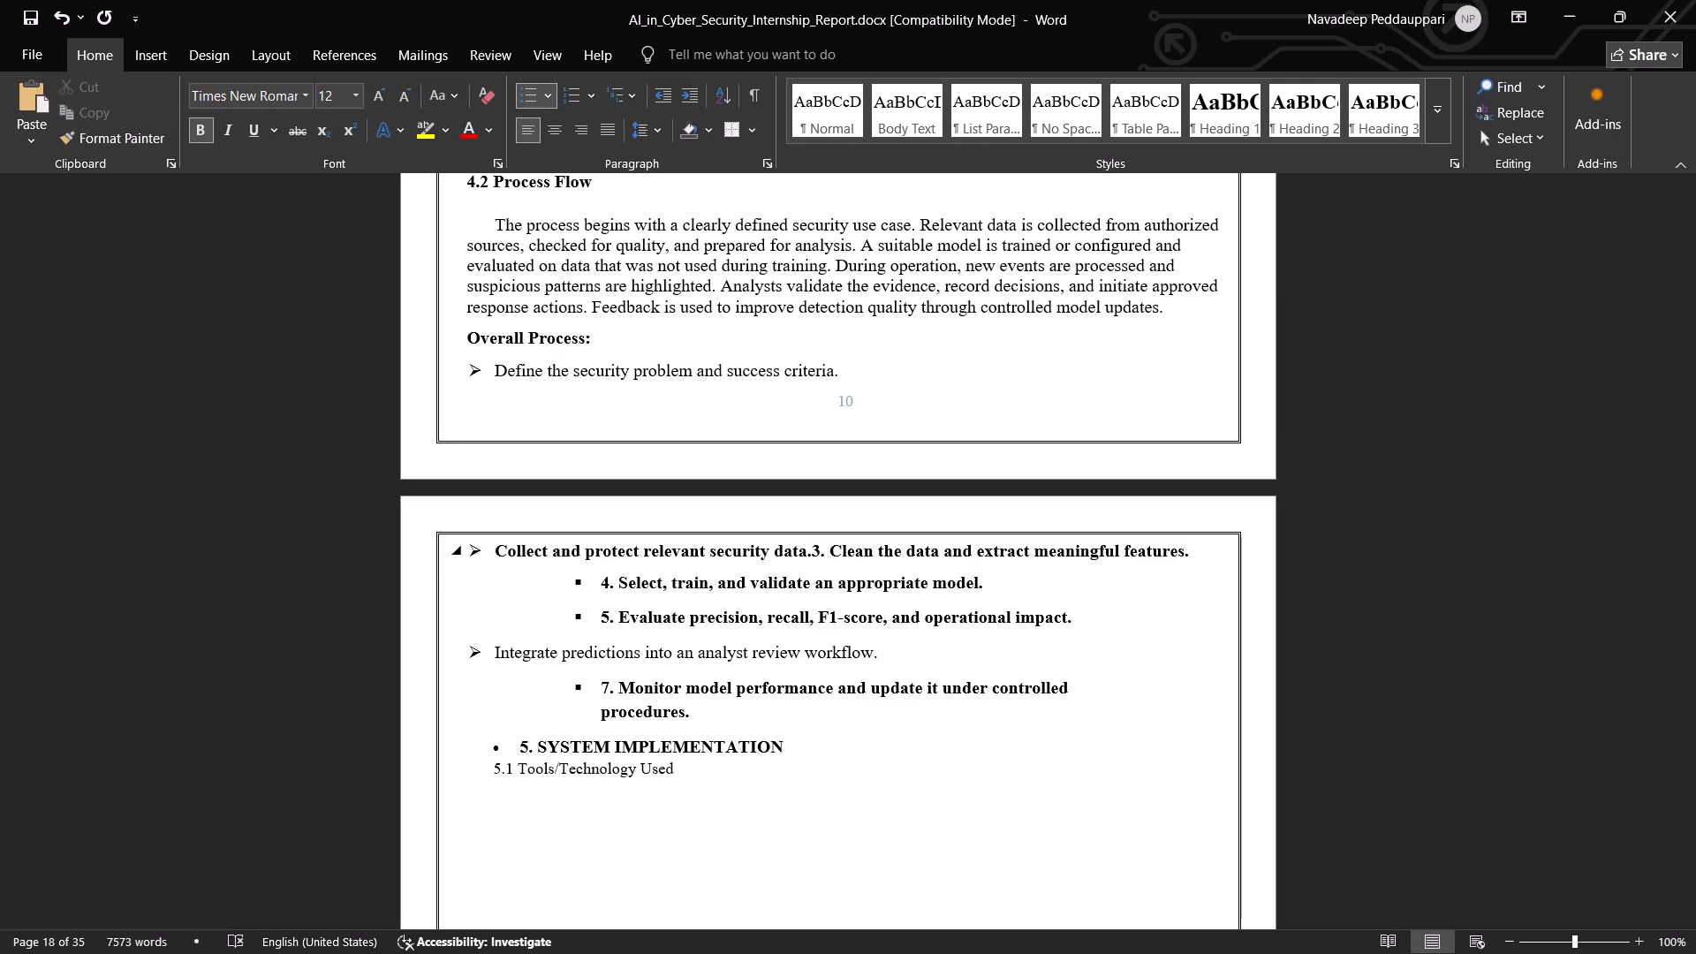
key("Return")
key("Delete")
key("Delete")
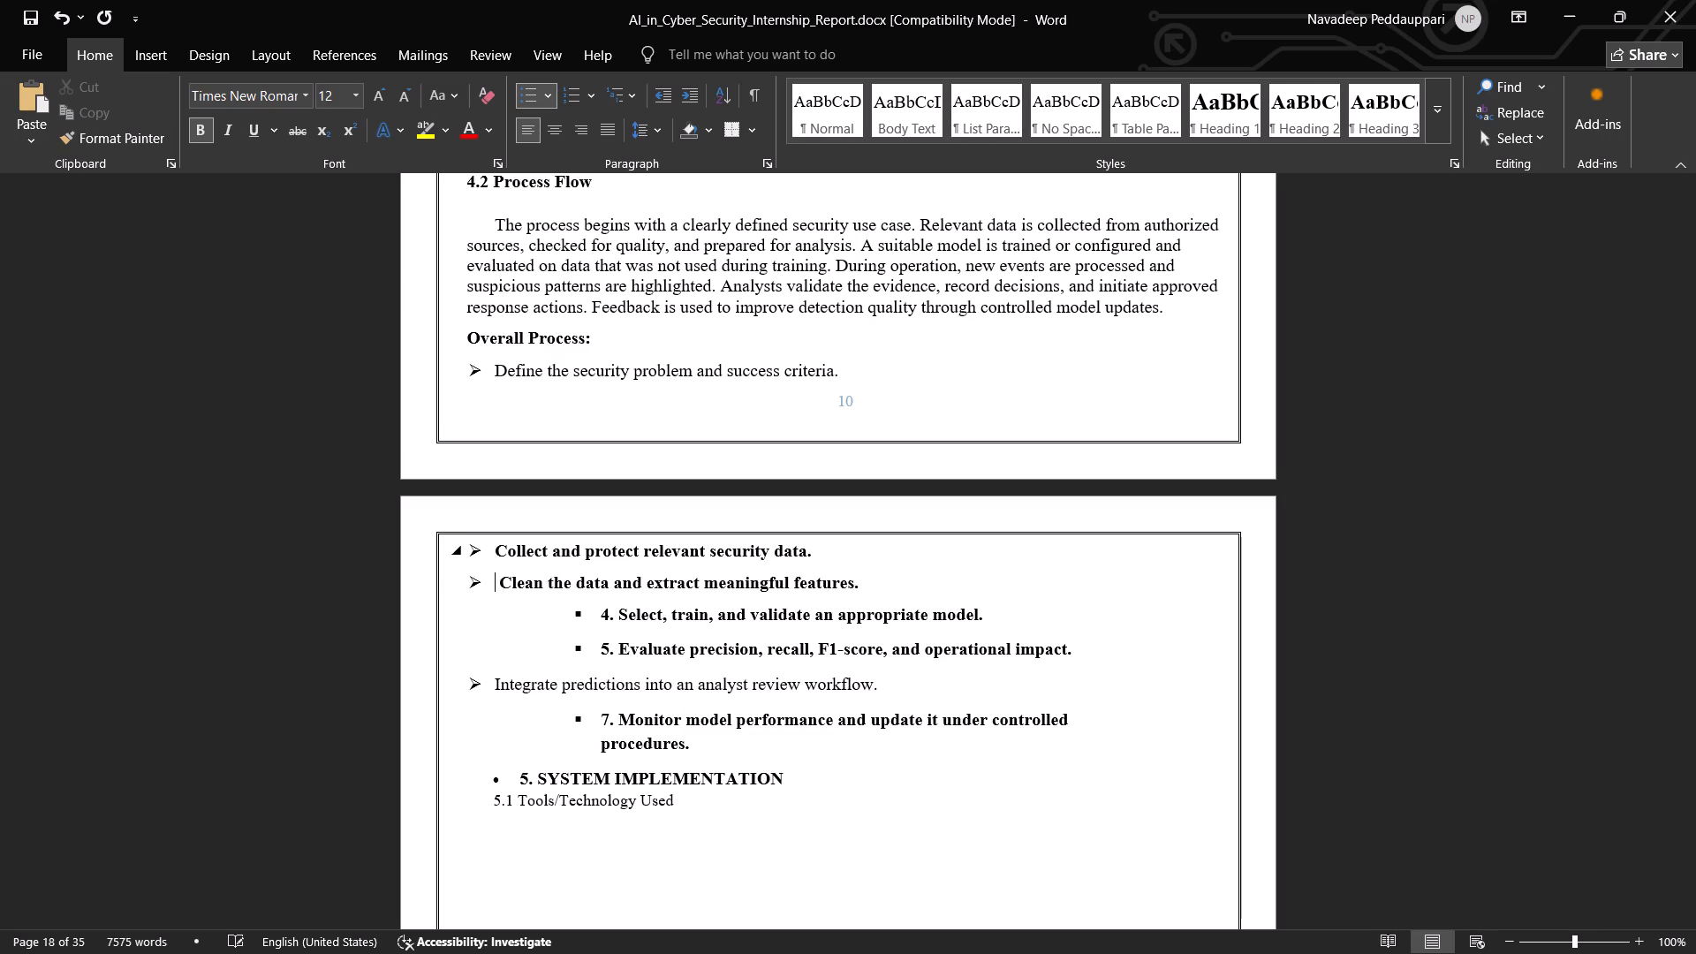
key("Delete")
key("Down")
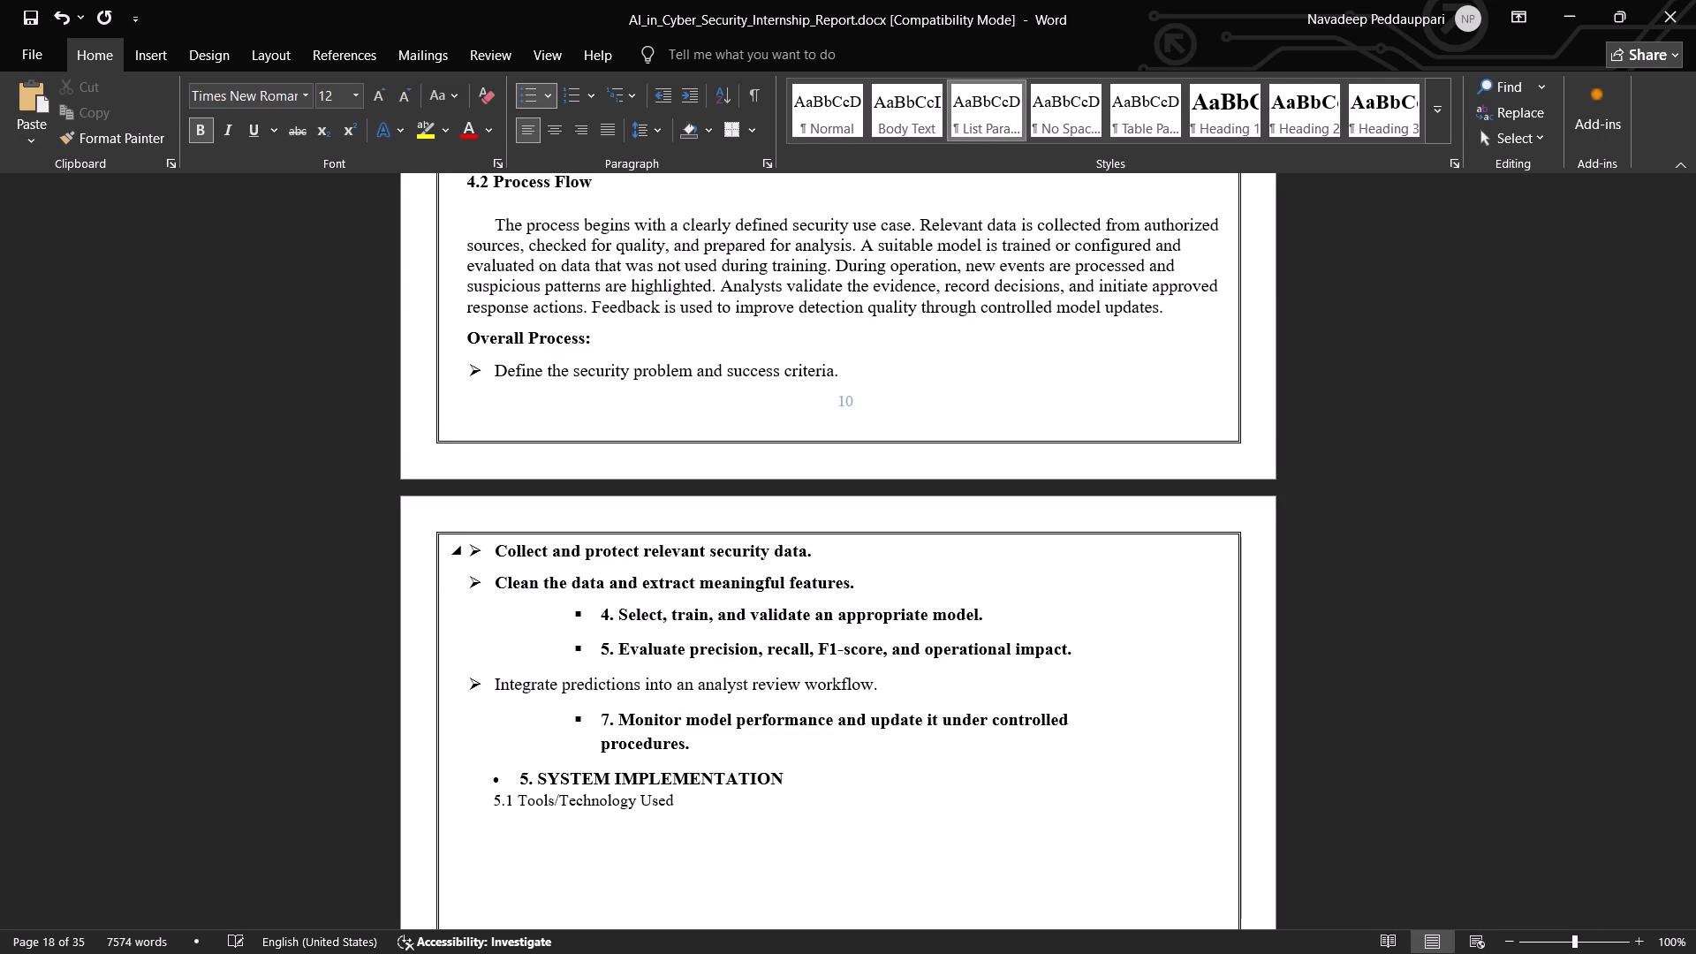
Move the "Select, train, and validate an appropriate model." item to the arrowhead bullet level and delete its typed number 4.
key("BackSpace")
key("BackSpace")
key("BackSpace")
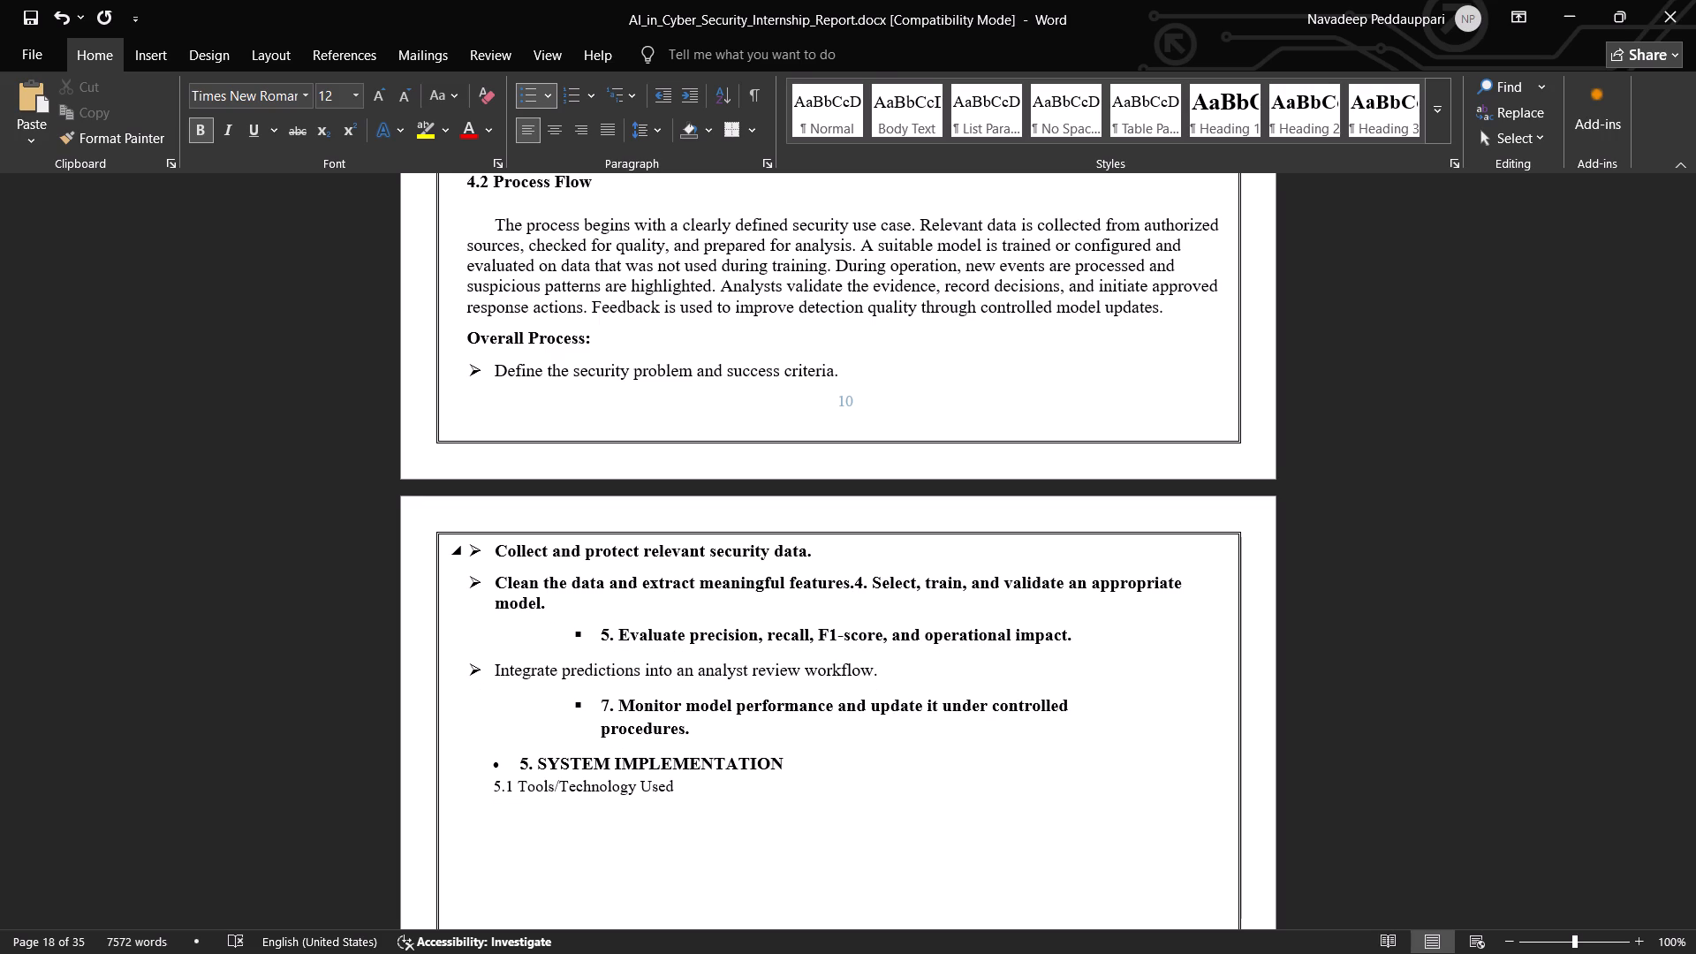
key("Return")
key("Delete")
key("Delete")
key("Delete")
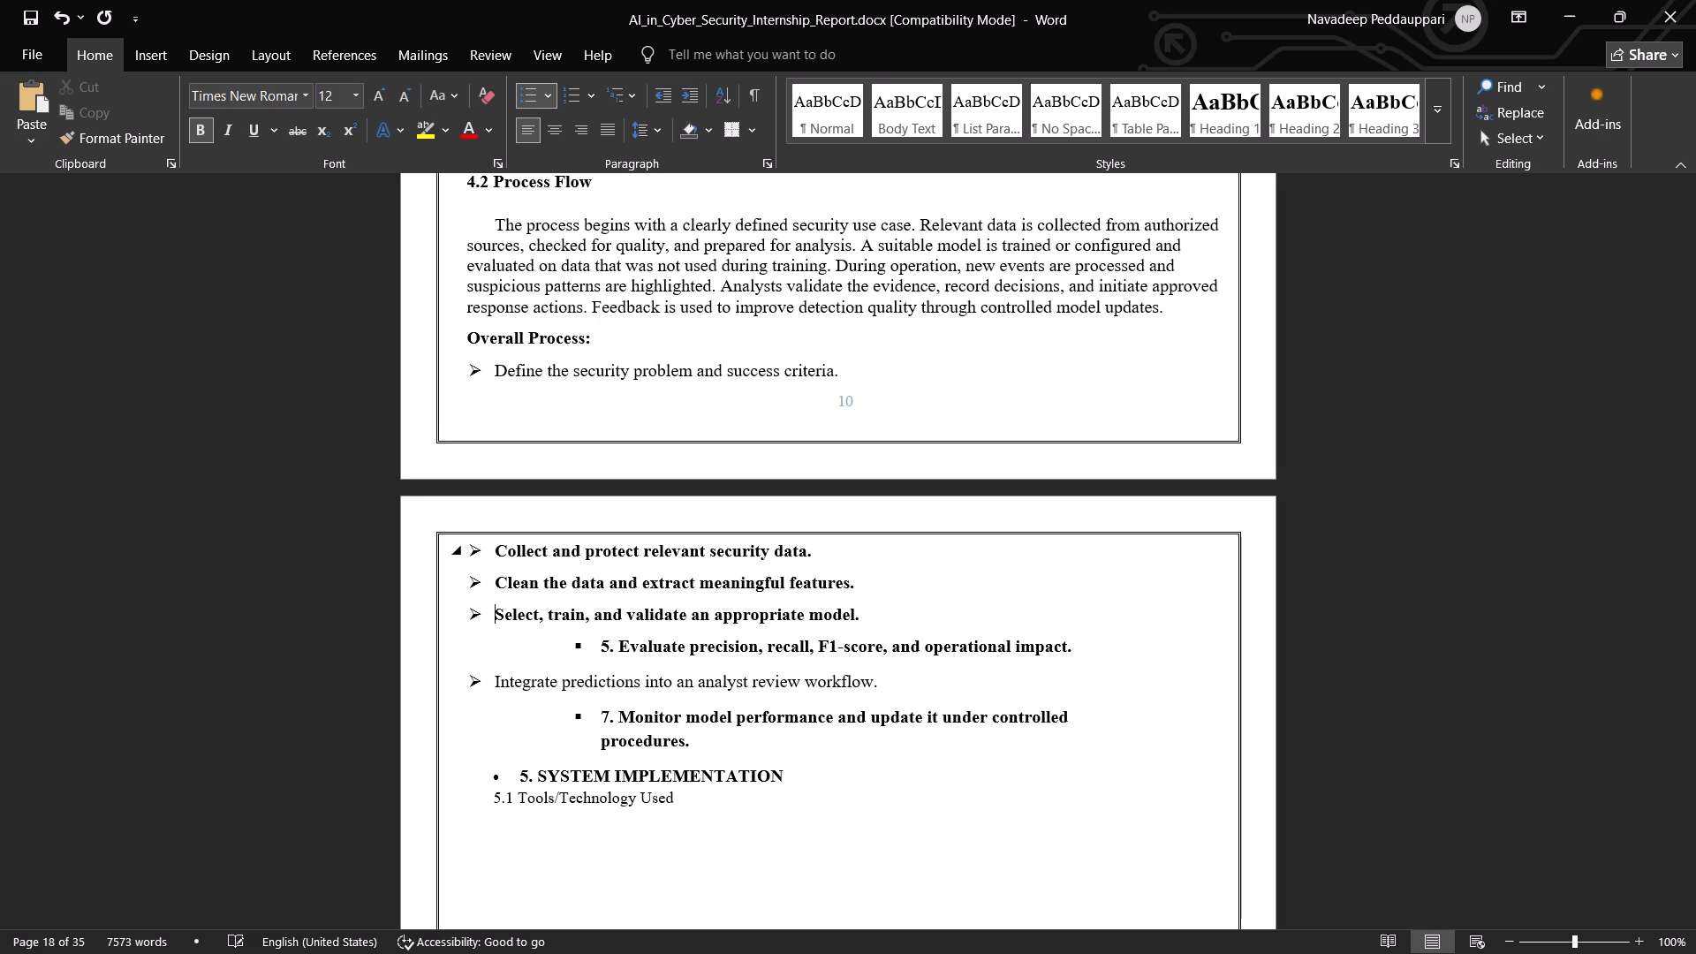
Move the "Evaluate precision, recall, F1-score, and operational impact." item to the arrowhead bullet level and delete its typed number 5.
key("Down")
key("BackSpace")
key("BackSpace")
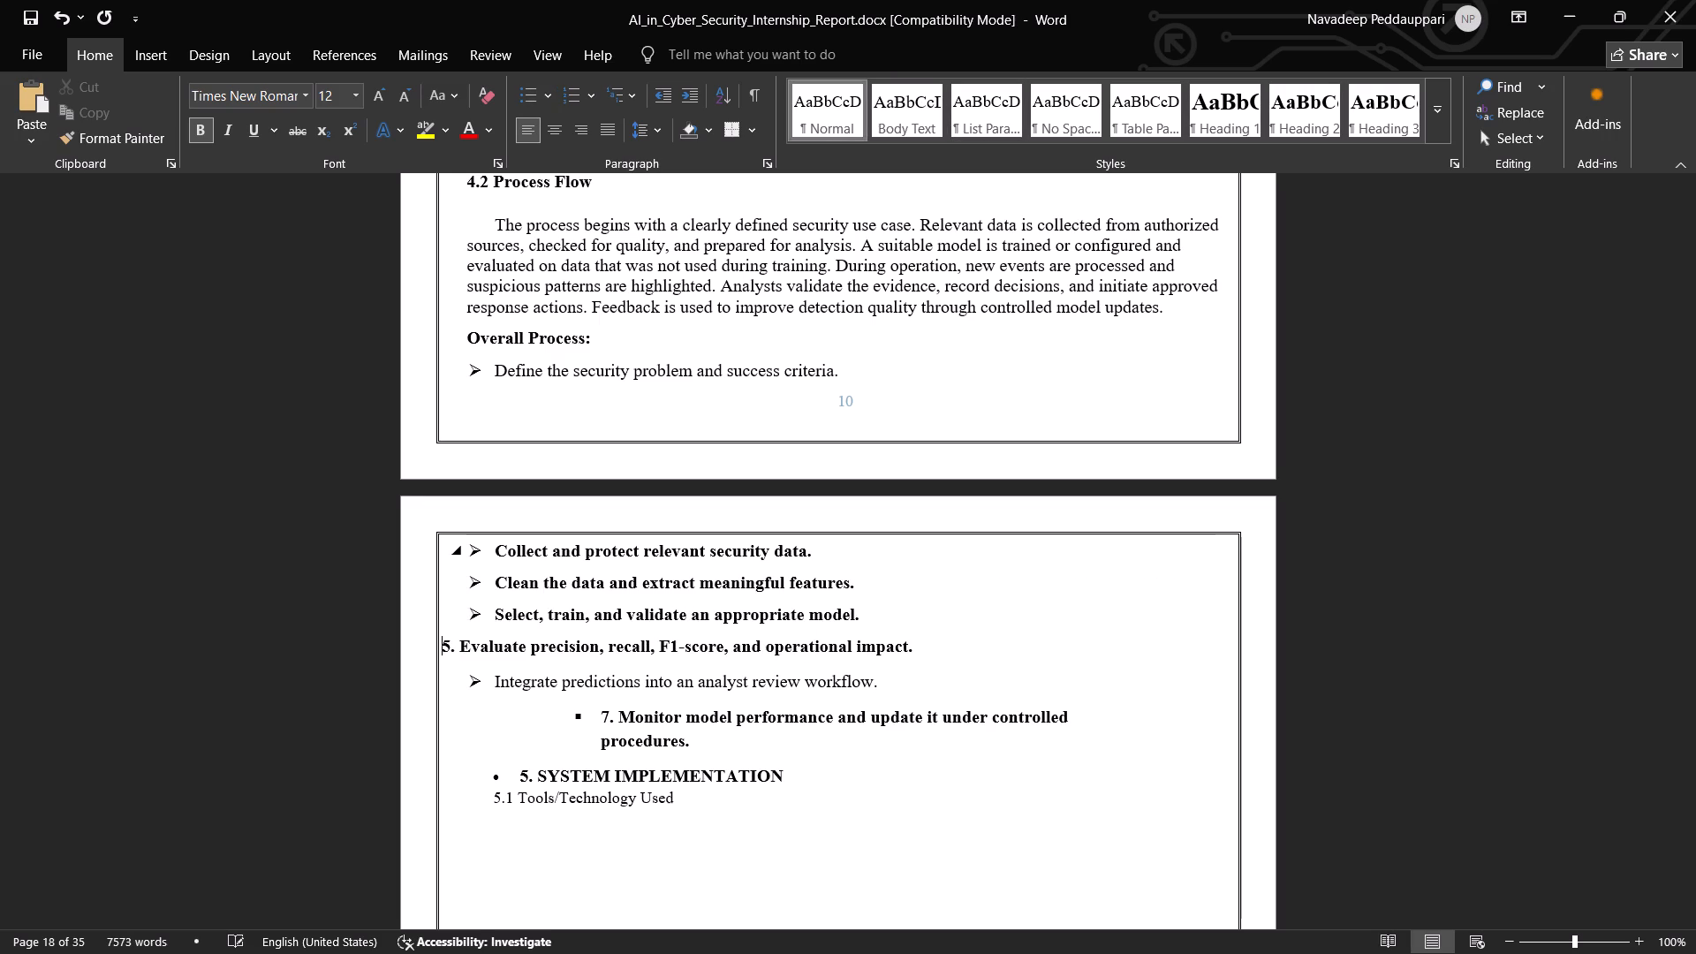
key("BackSpace")
key("Return")
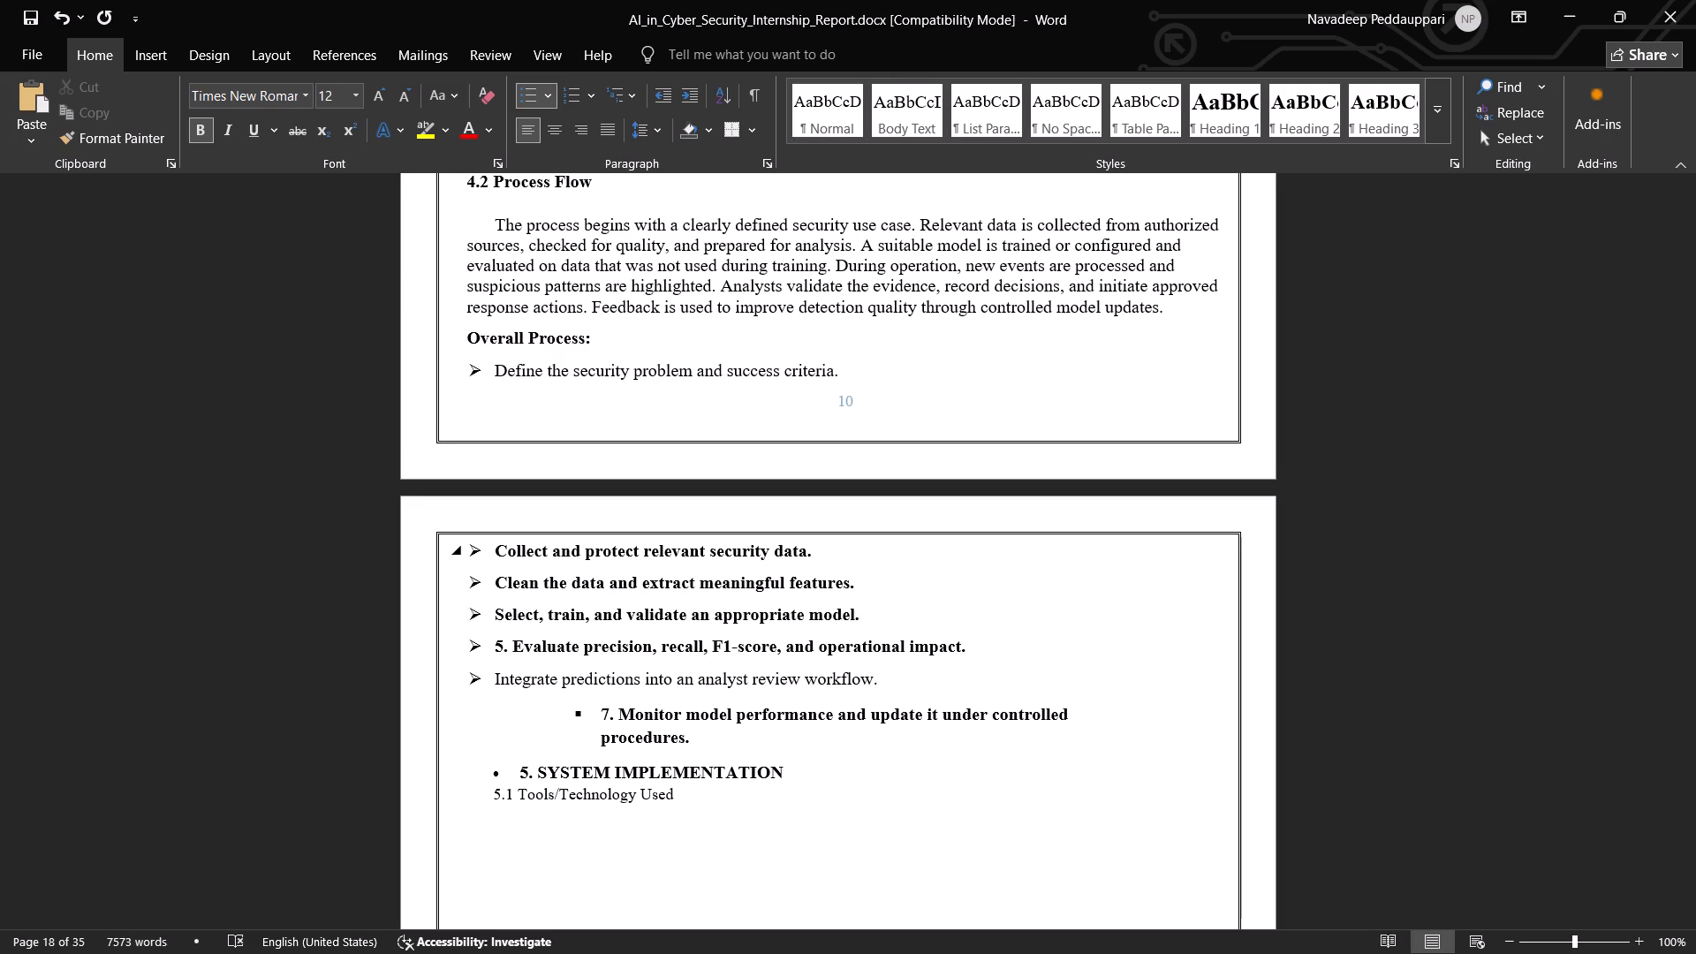
key("Delete")
key("Delete")
key("Delete")
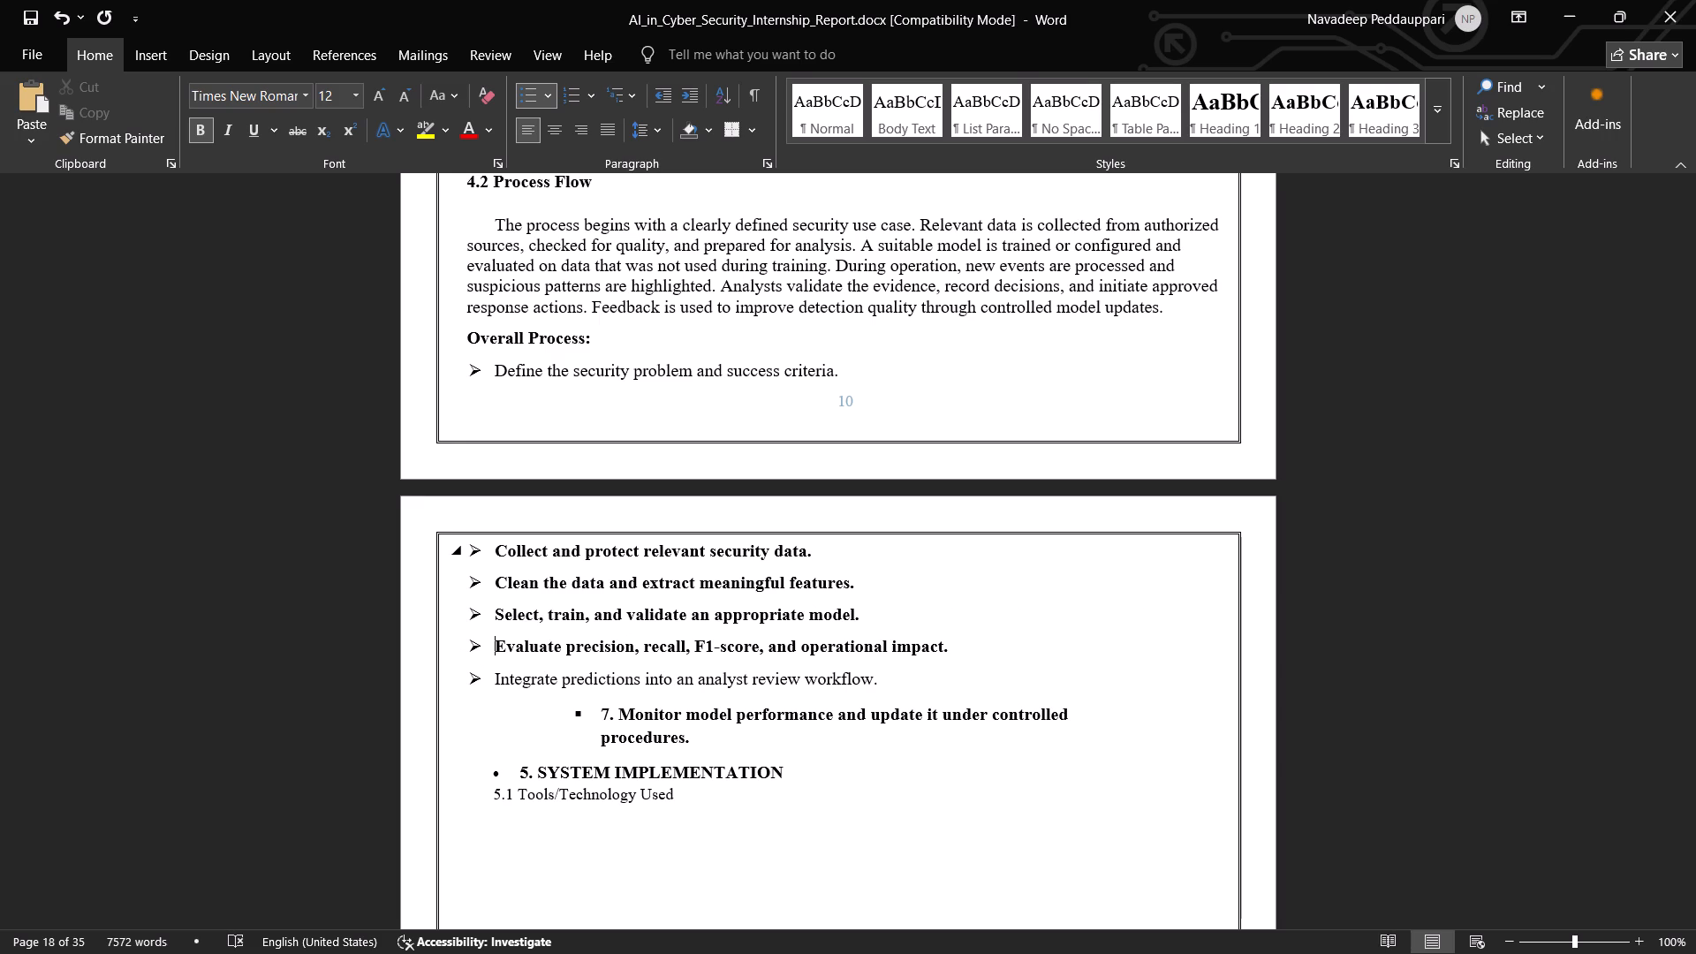
Move the "Monitor model performance and update it under controlled procedures." item to the arrowhead bullet level and delete its typed number 7.
key("Down")
key("Down")
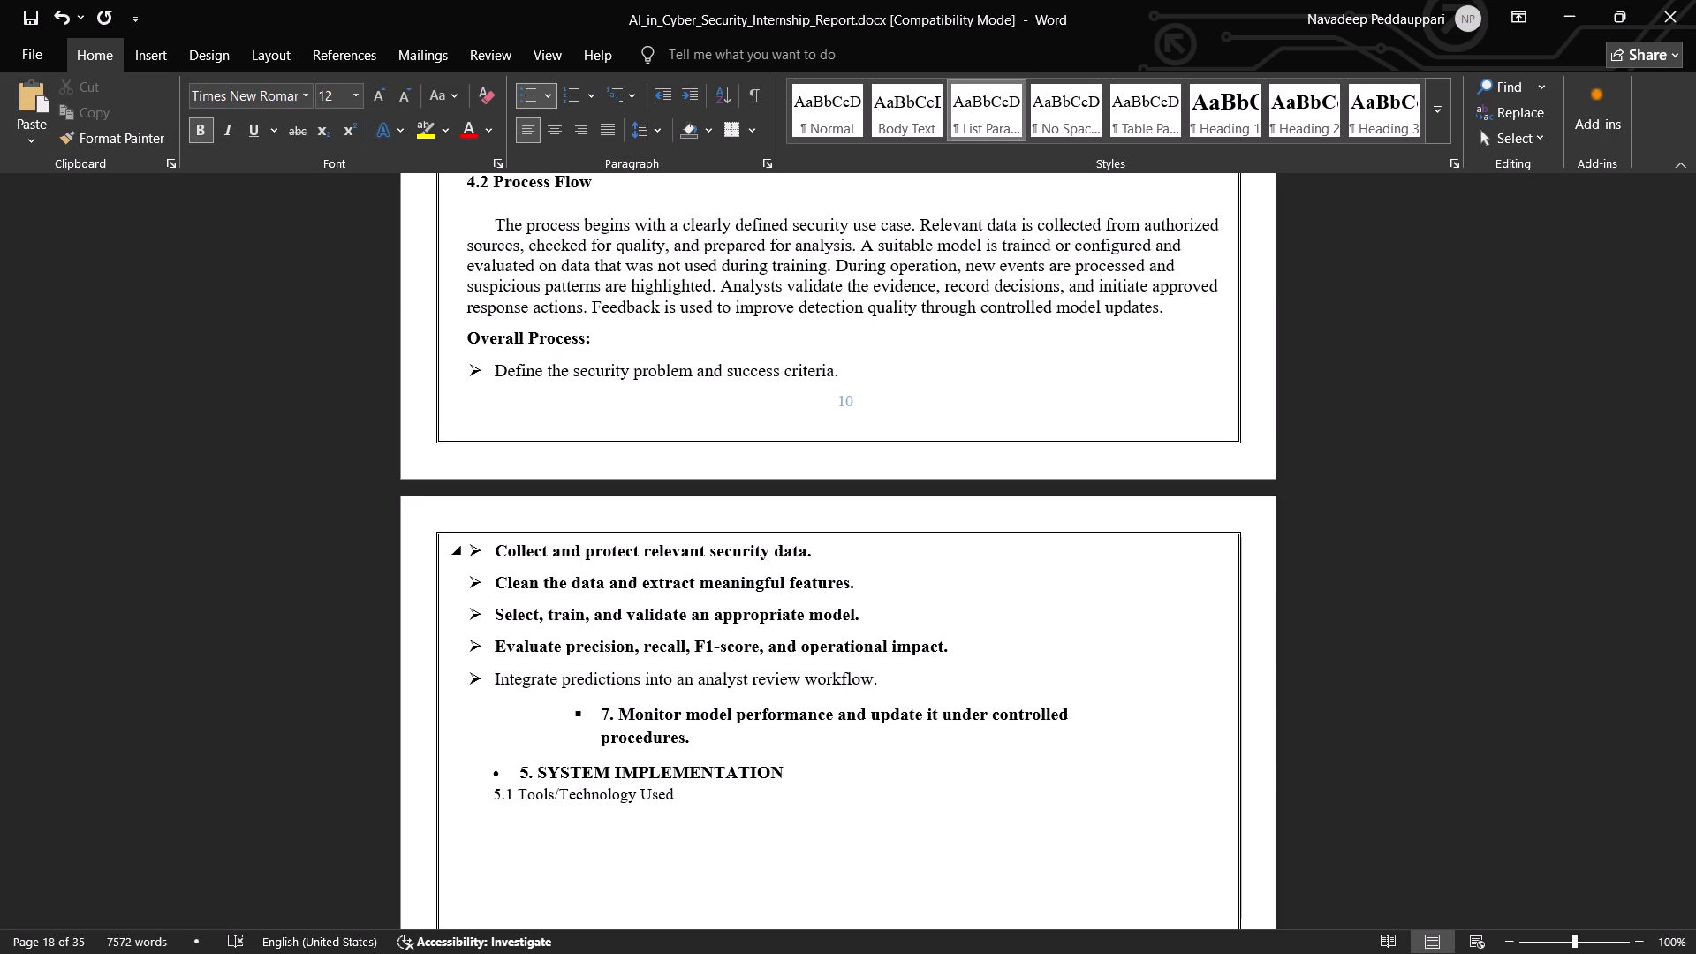
key("BackSpace")
key("BackSpace")
key("BackSpace")
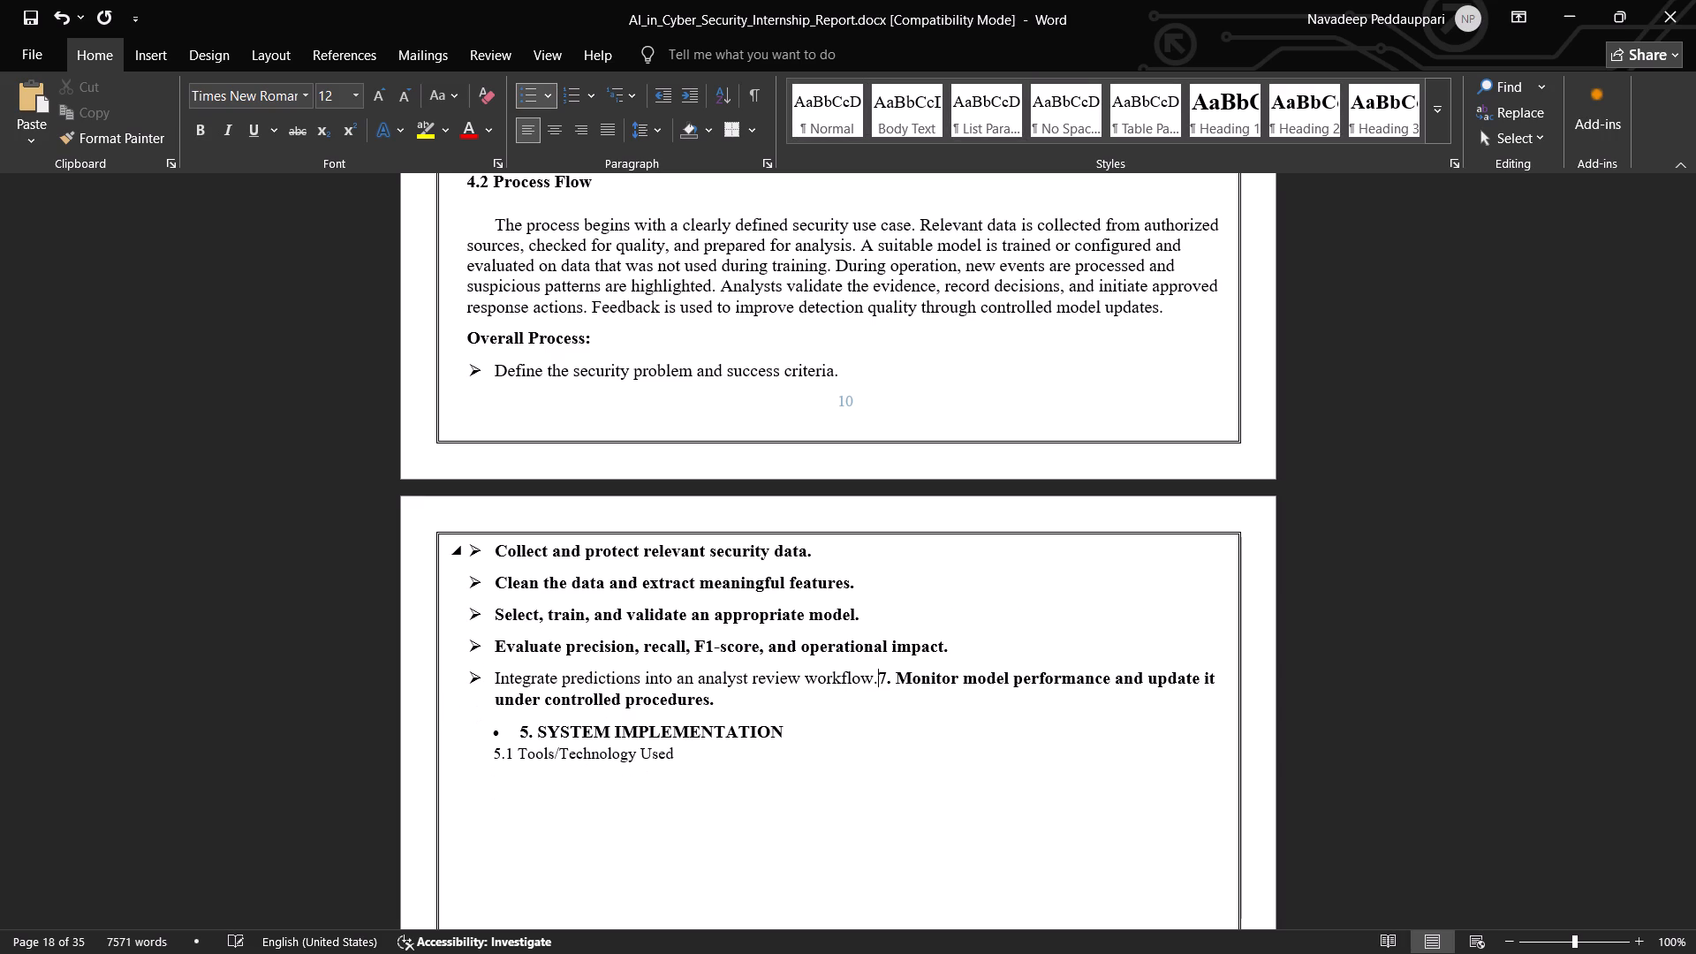
key("Return")
key("Delete")
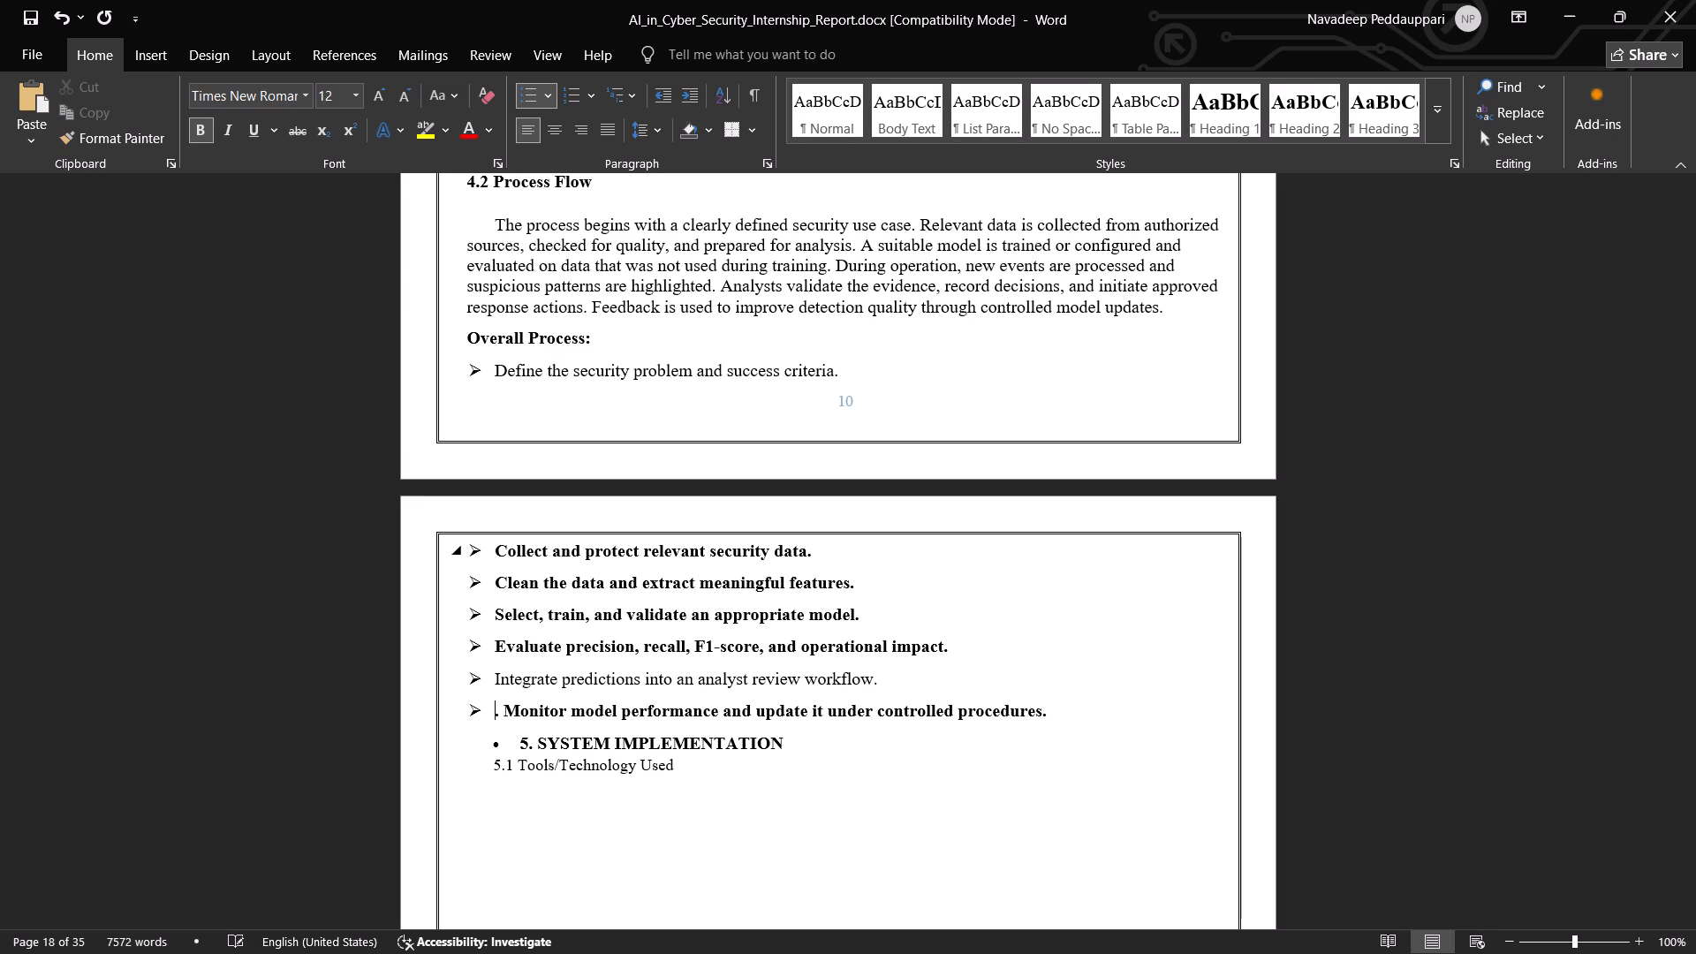
key("Delete")
key("Delete")
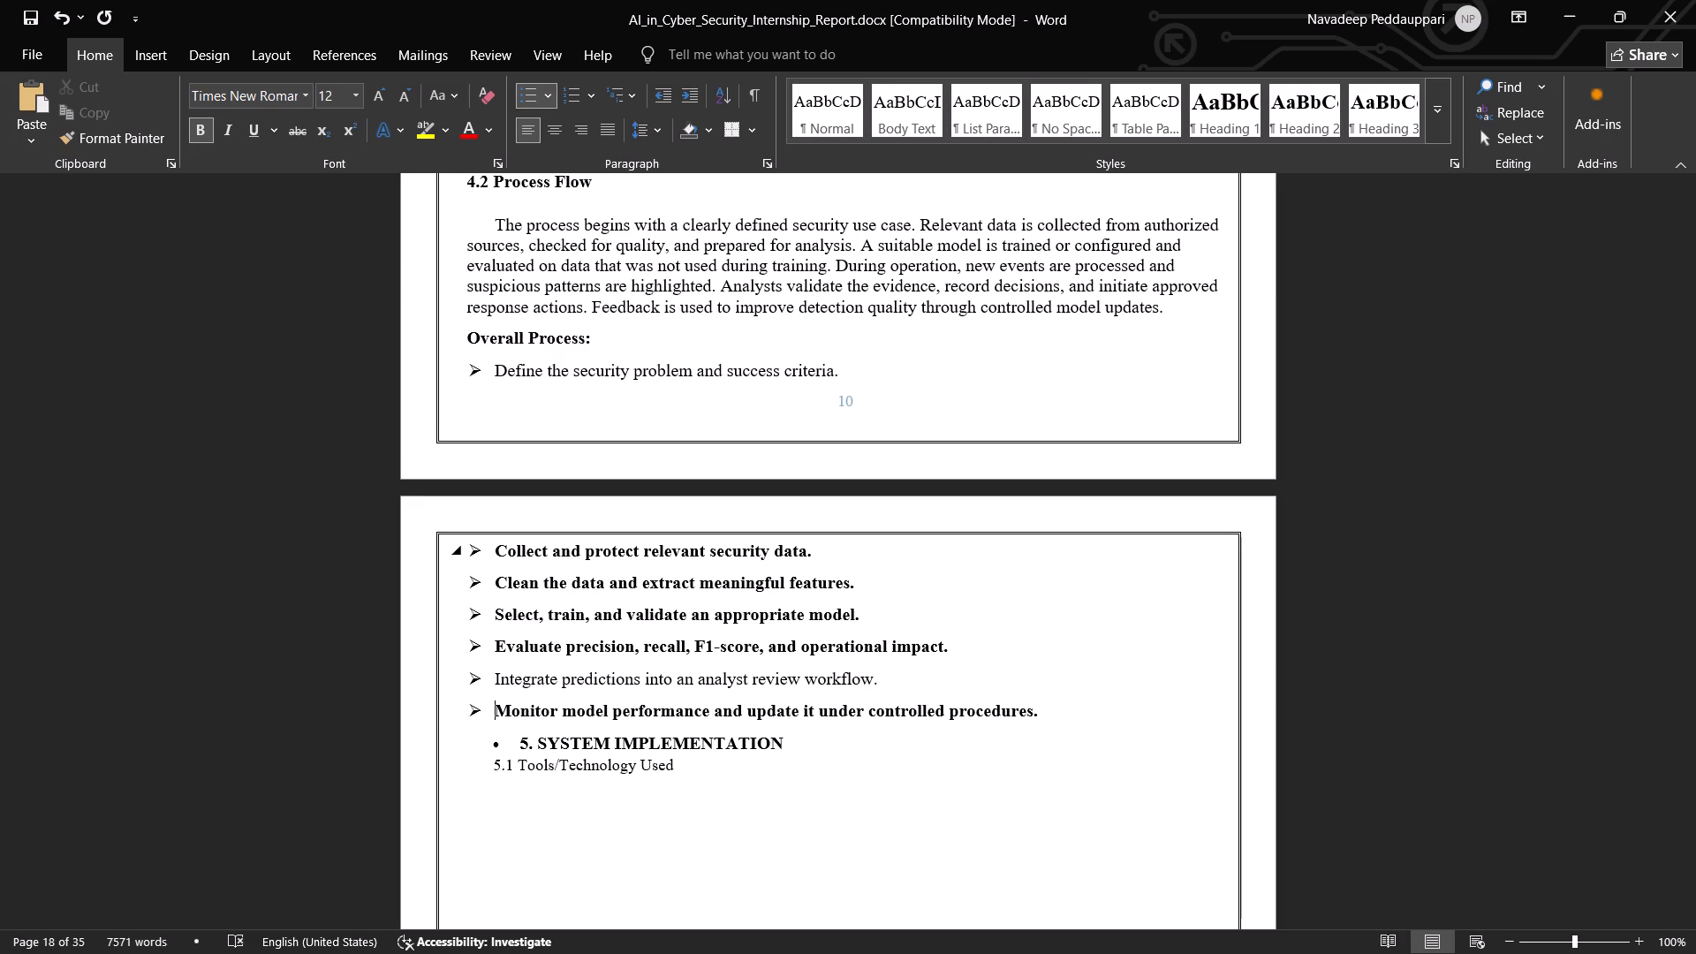
Remove the space before the body paragraph under the "4.2 Process Flow" heading.
scroll(726, 453, "up", 1)
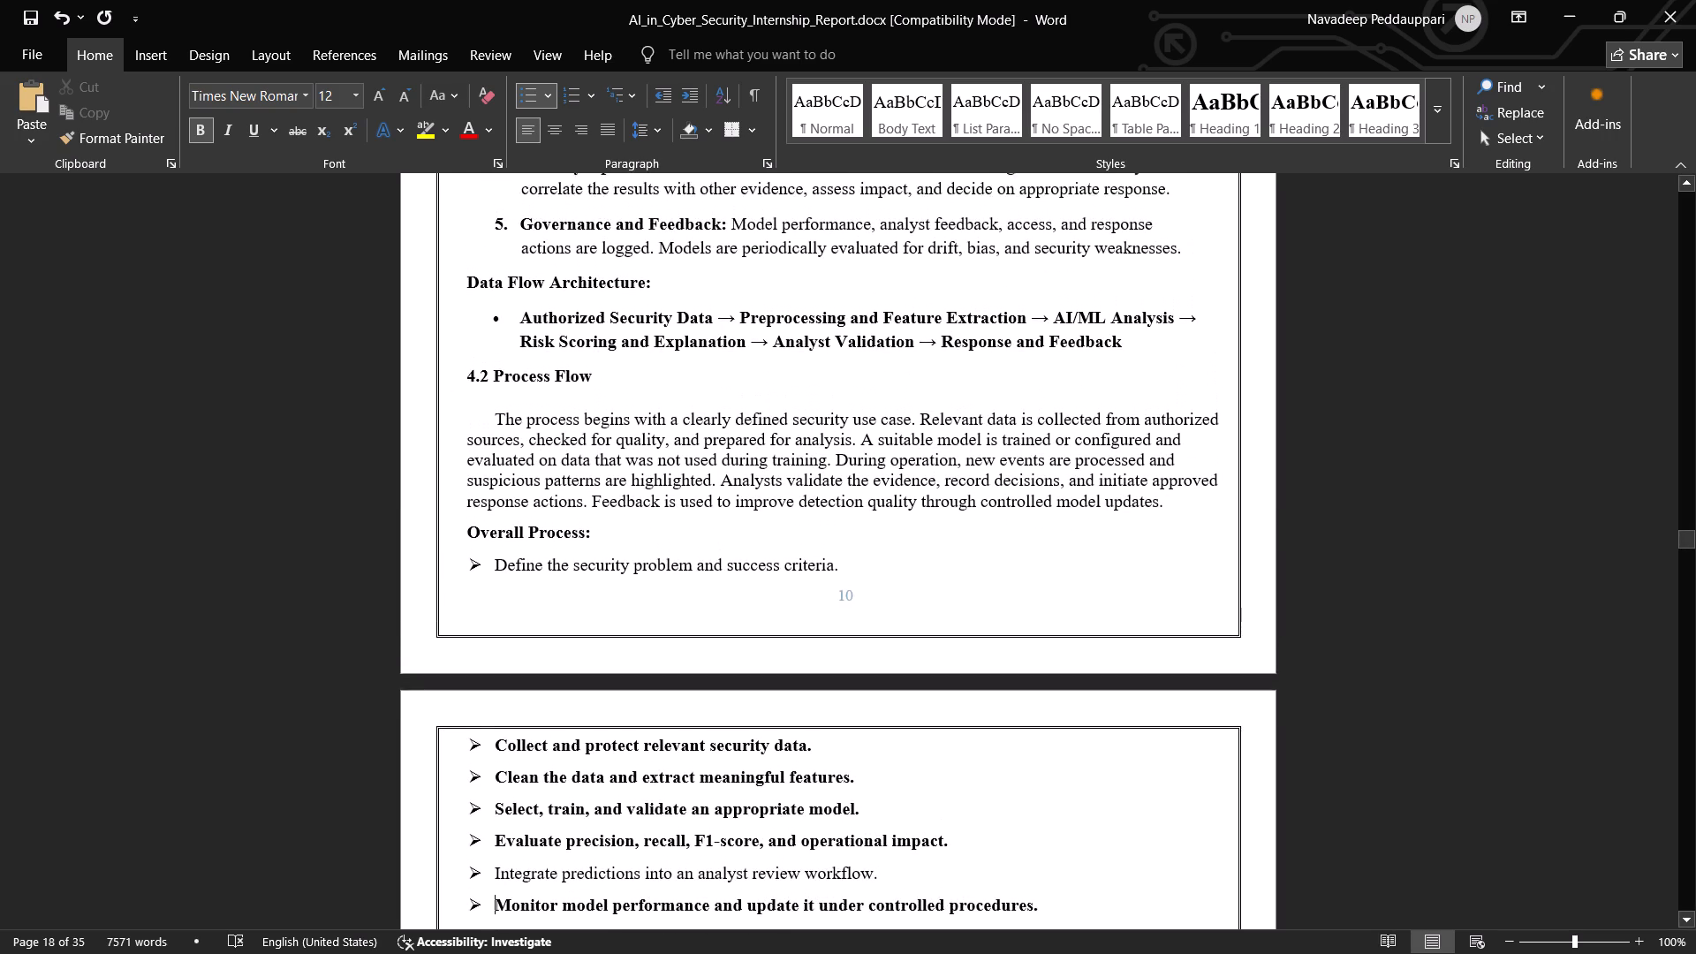
scroll(726, 453, "up", 1)
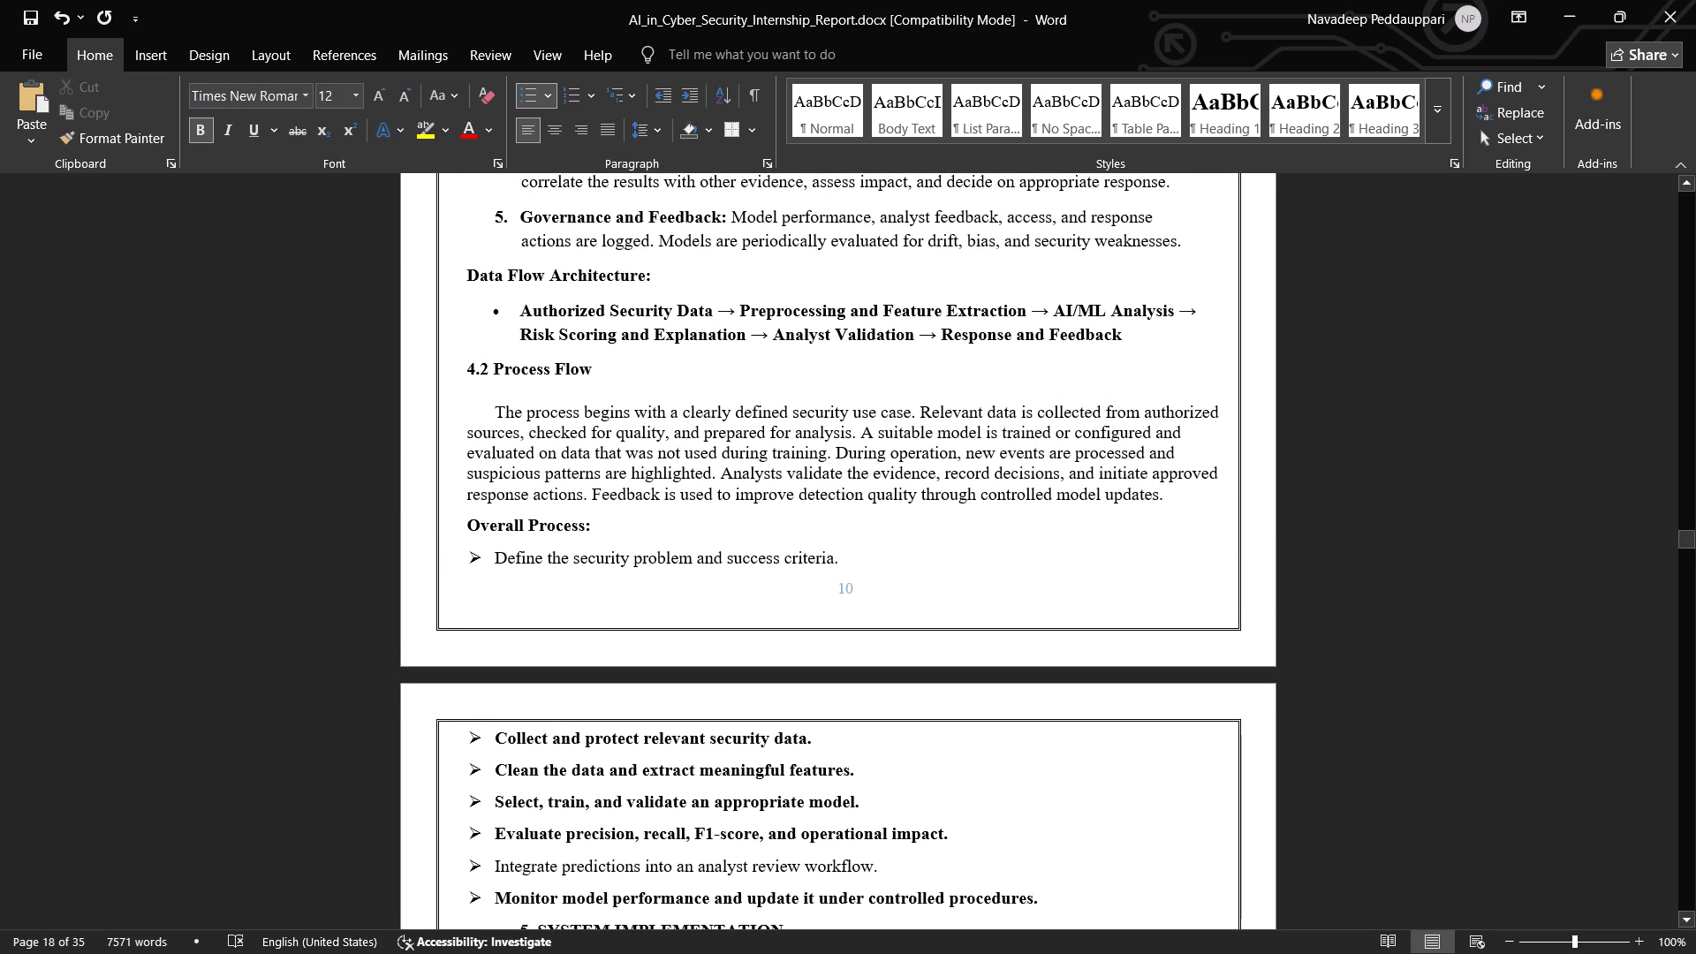
left_click(496, 413)
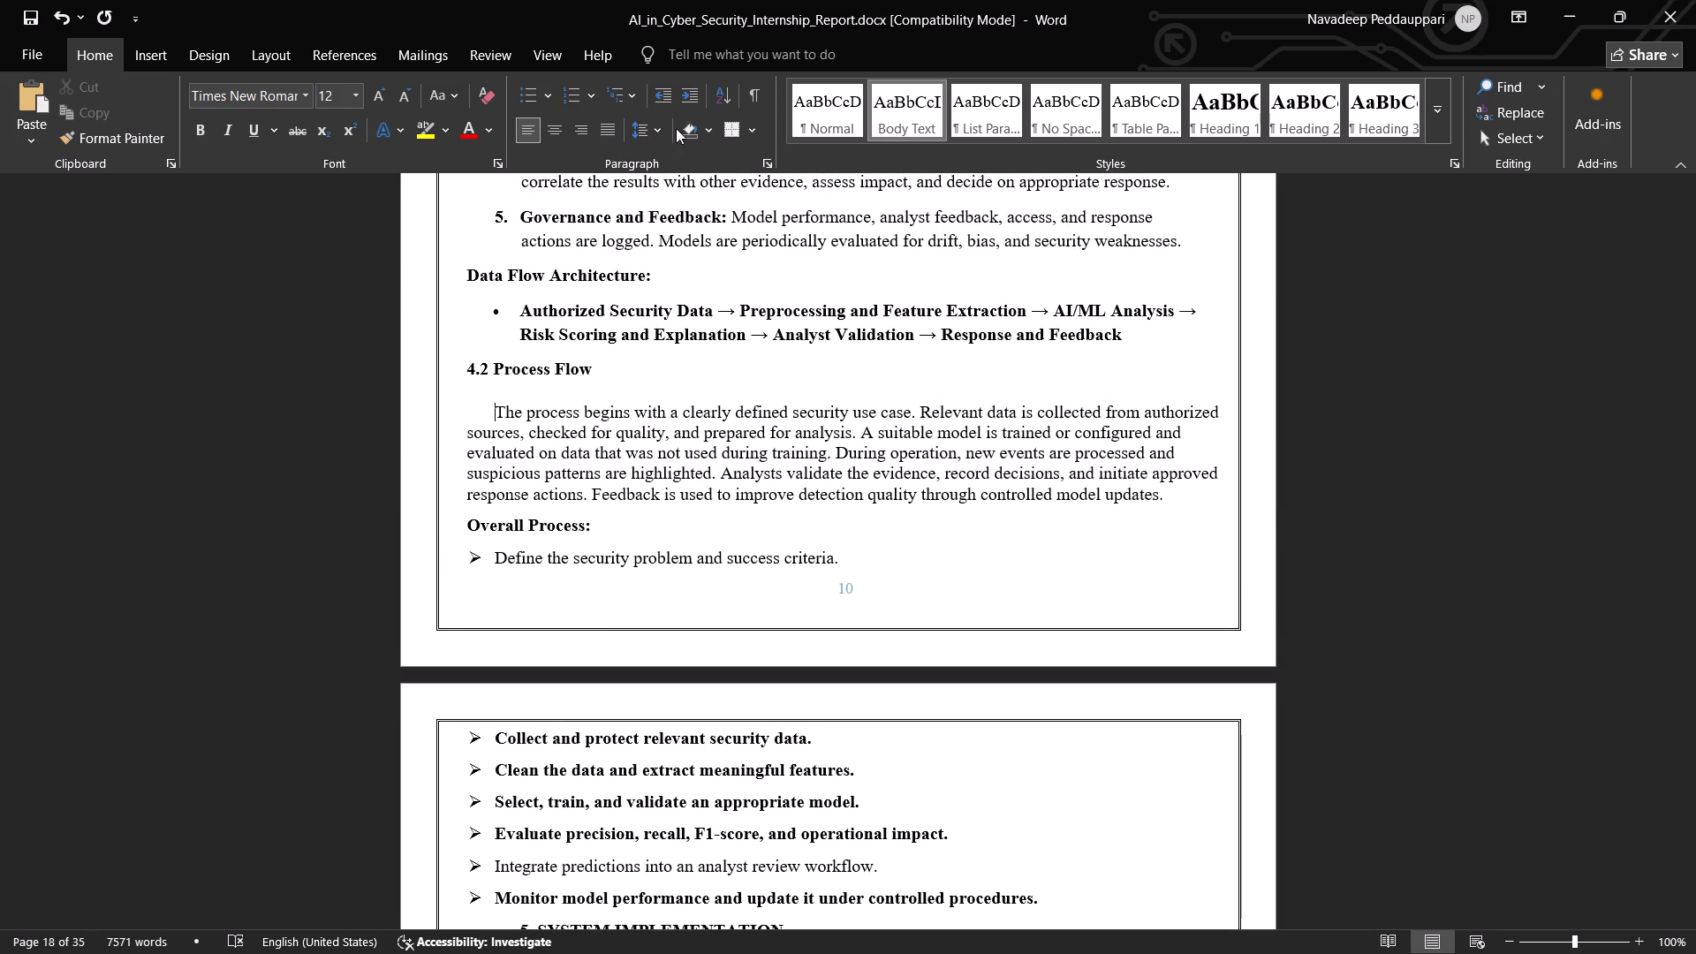
left_click(660, 128)
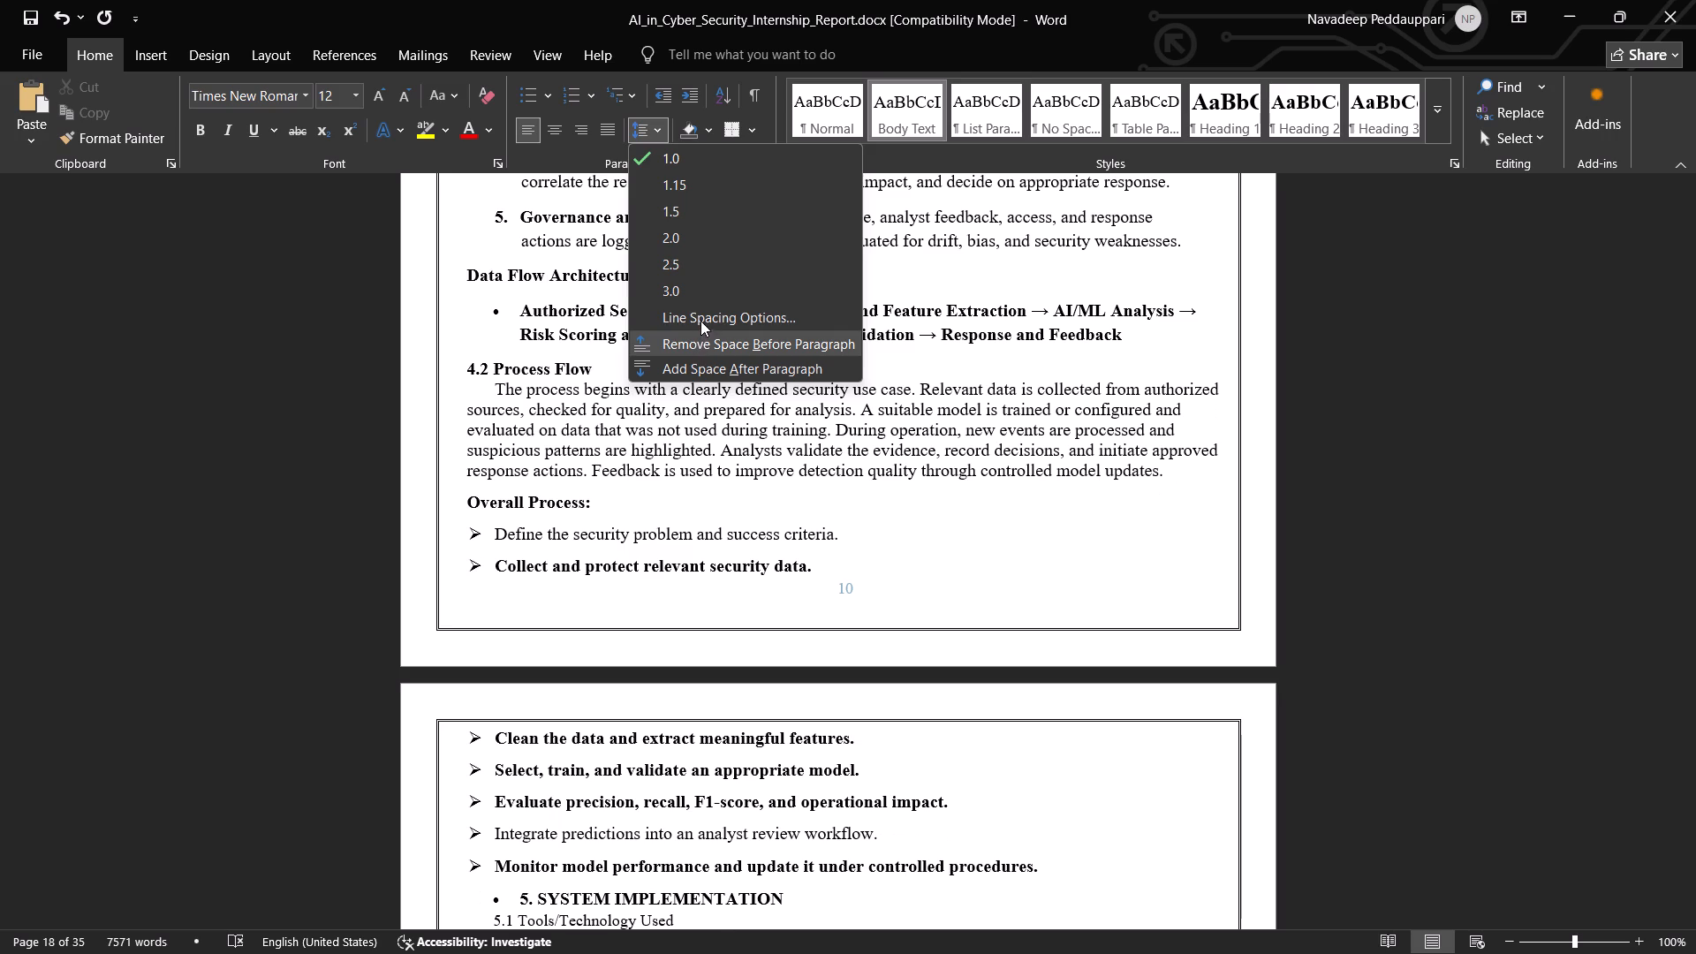
left_click(691, 341)
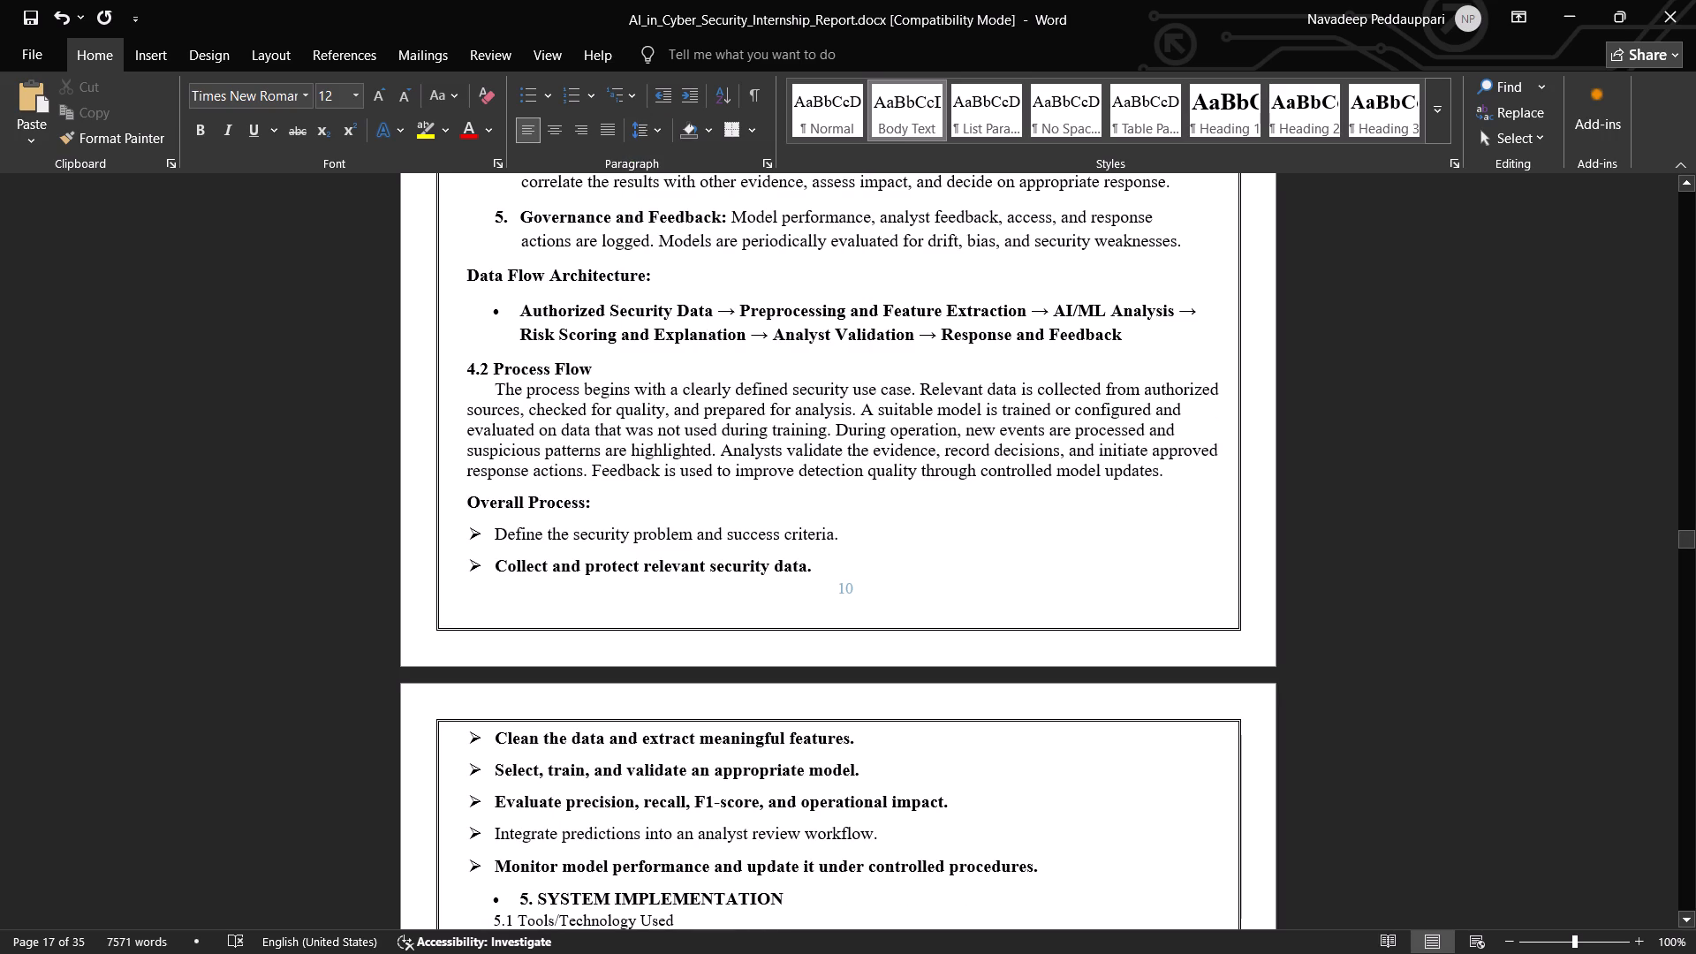
Add space after the "4.2 Process Flow" heading.
left_click(614, 367)
left_click(638, 136)
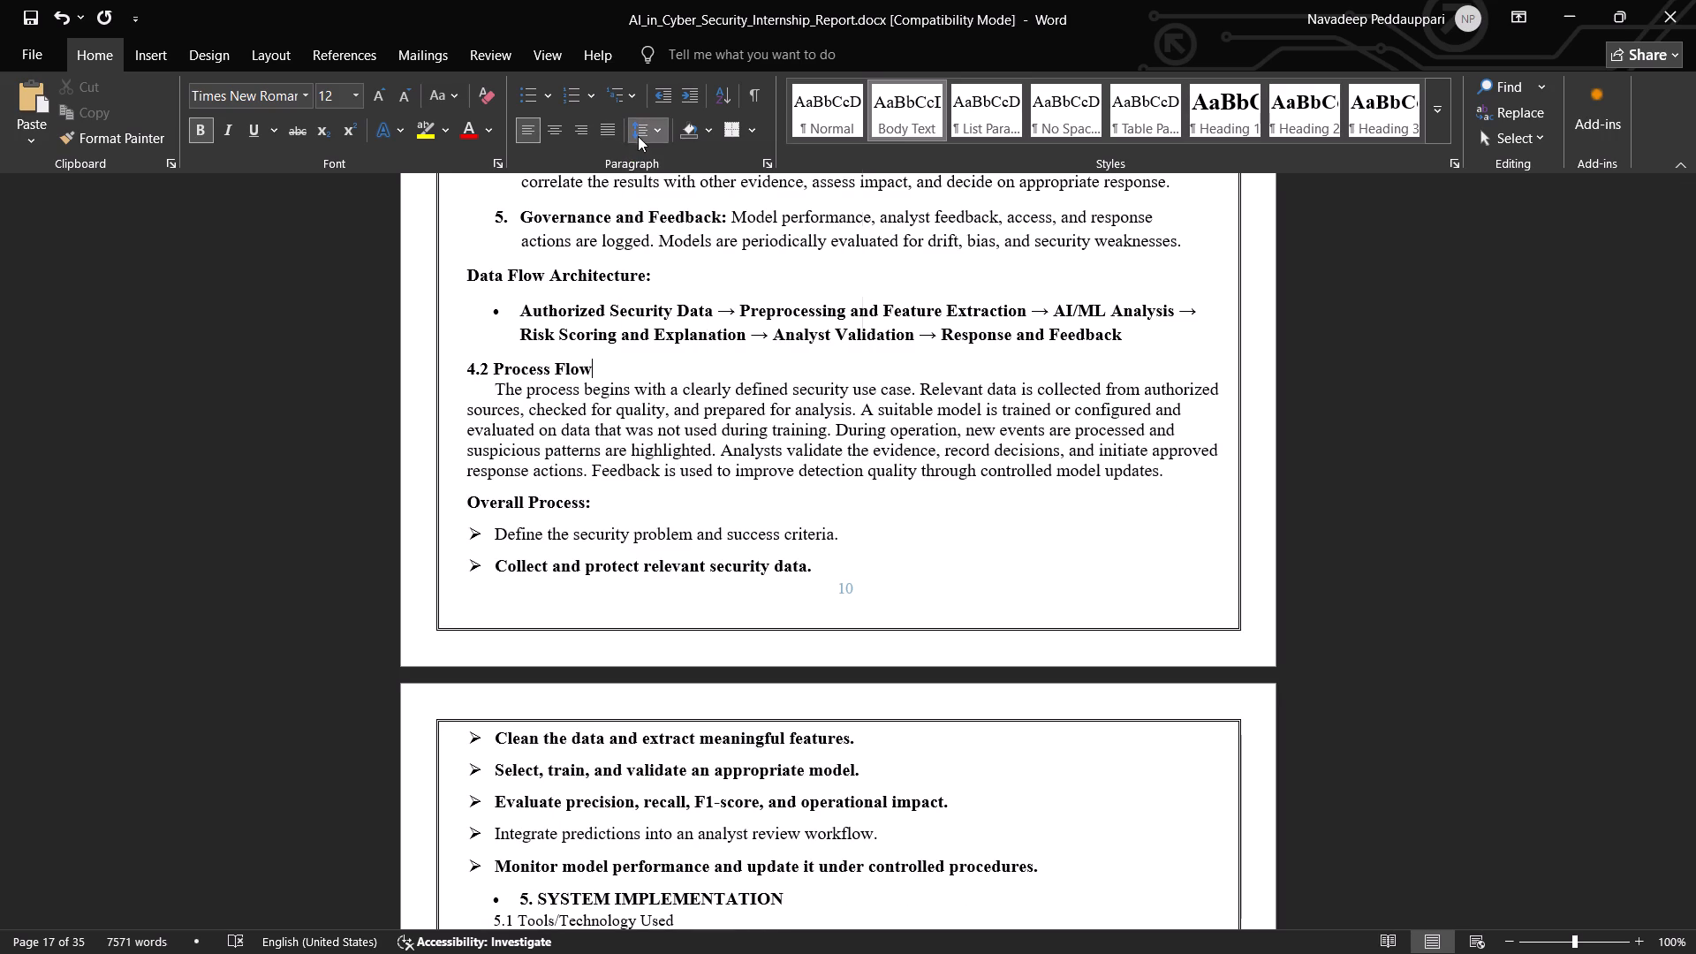
left_click(687, 362)
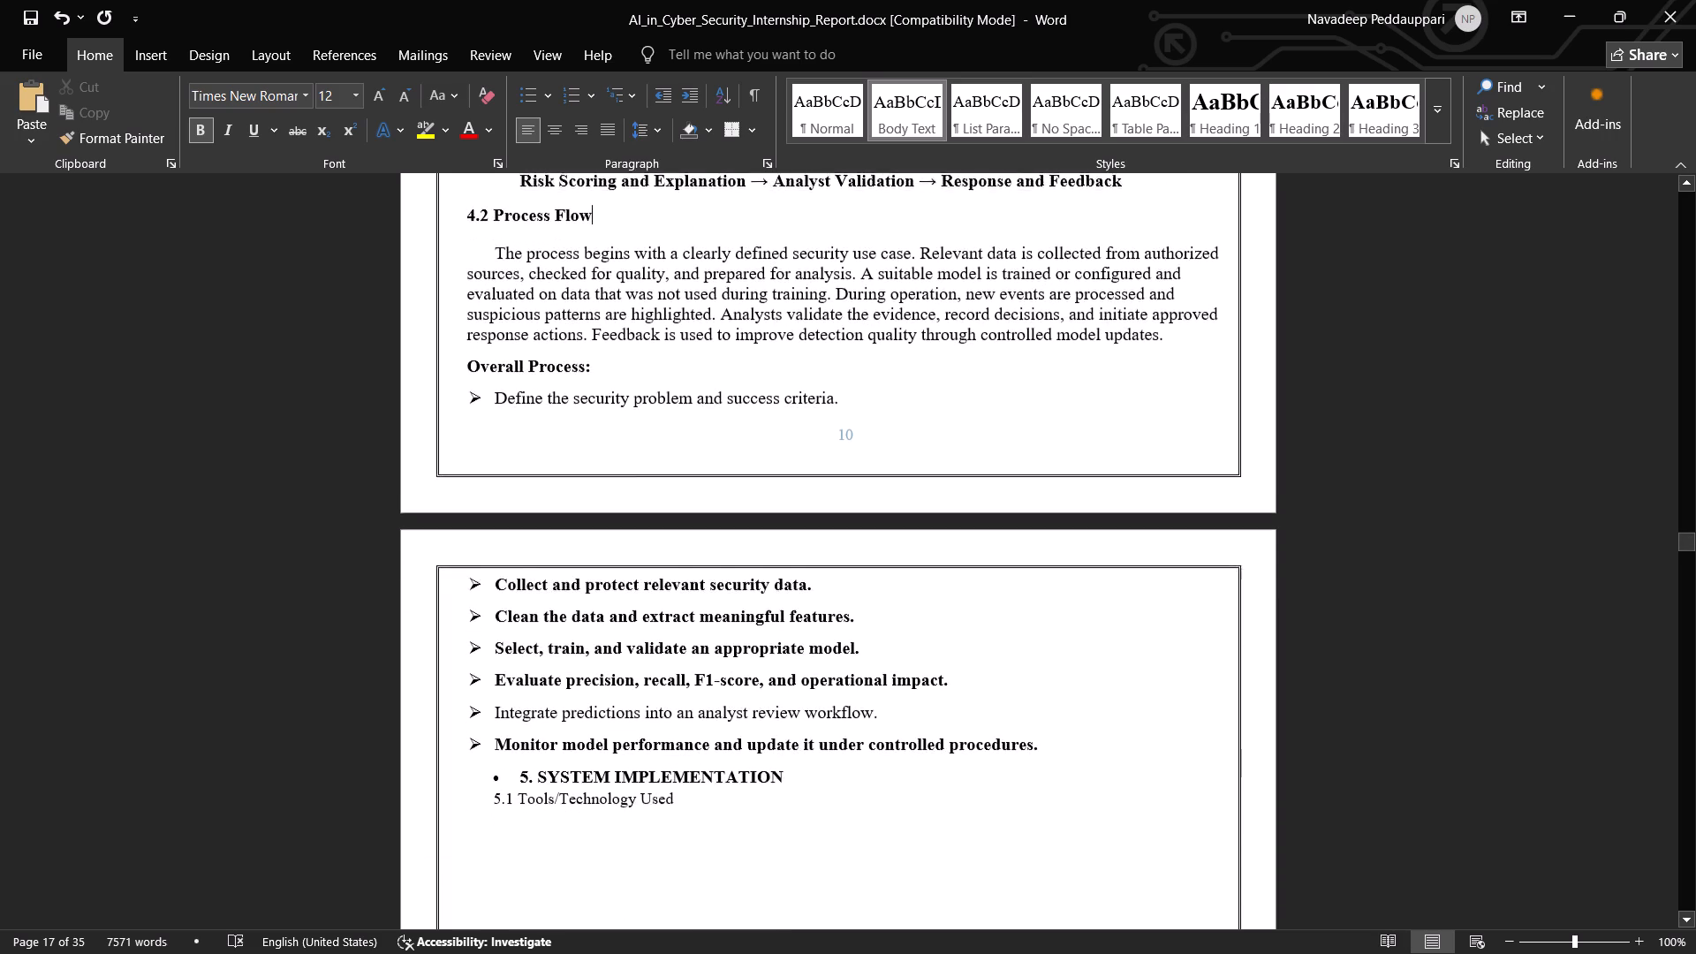
Review the layout of section 4 and compare it with the Process Flow section in the reference report.
scroll(728, 504, "up", 2)
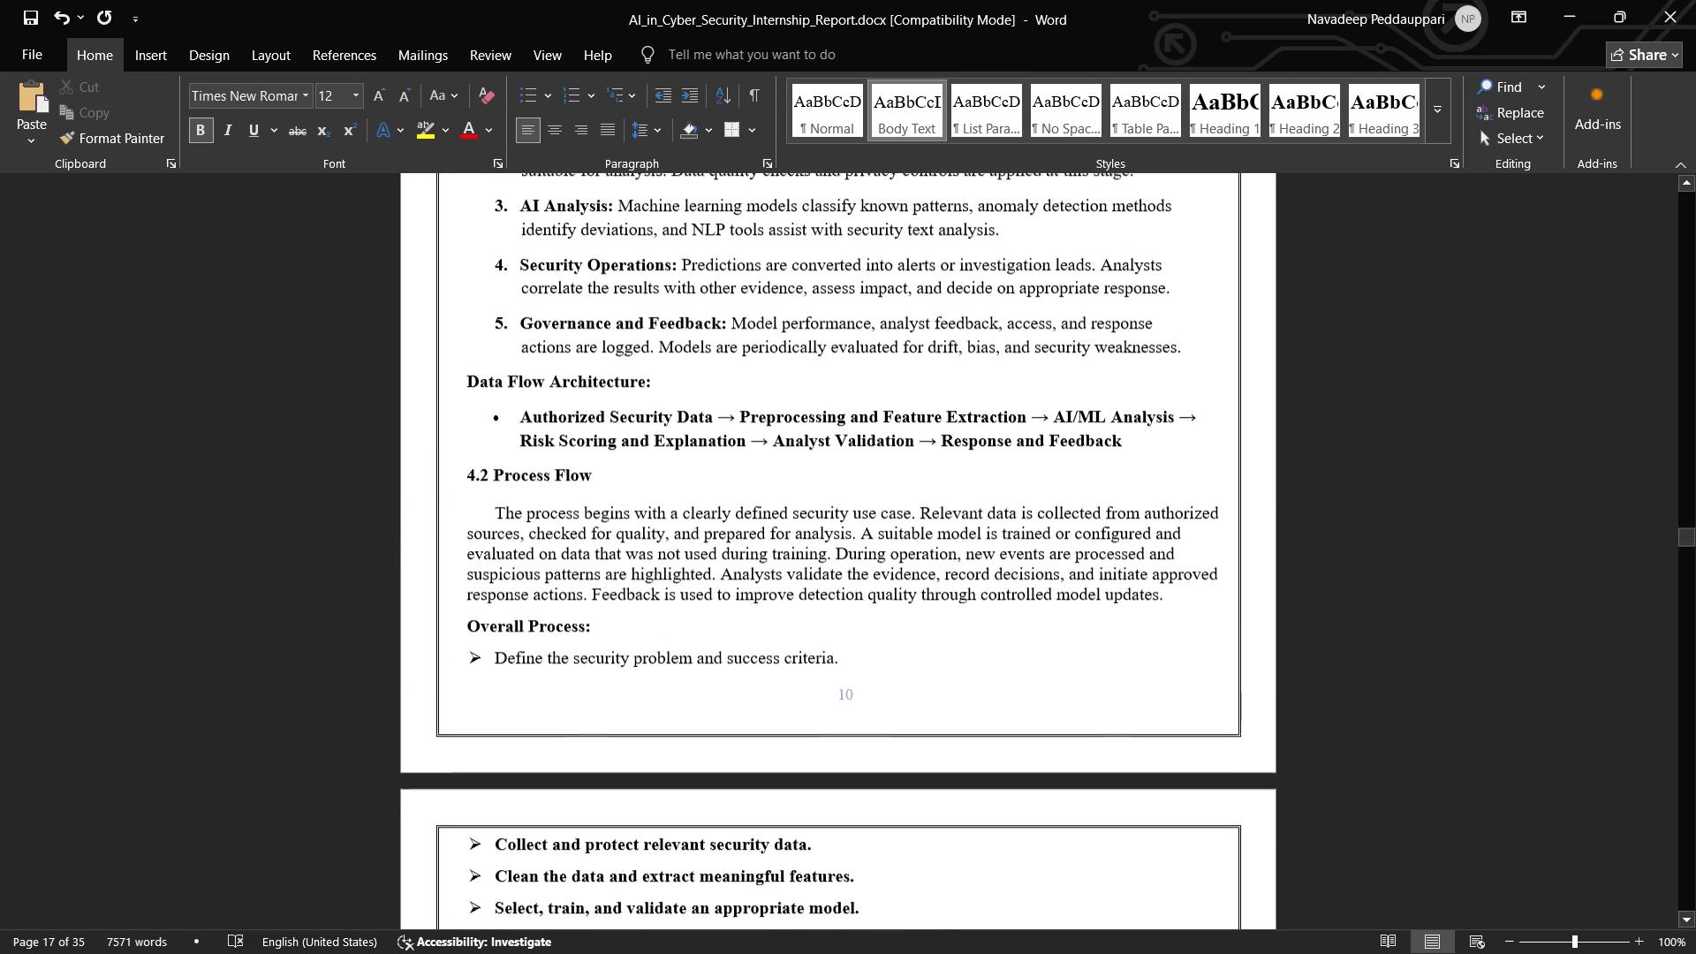
scroll(728, 504, "up", 1)
scroll(728, 504, "down", 3)
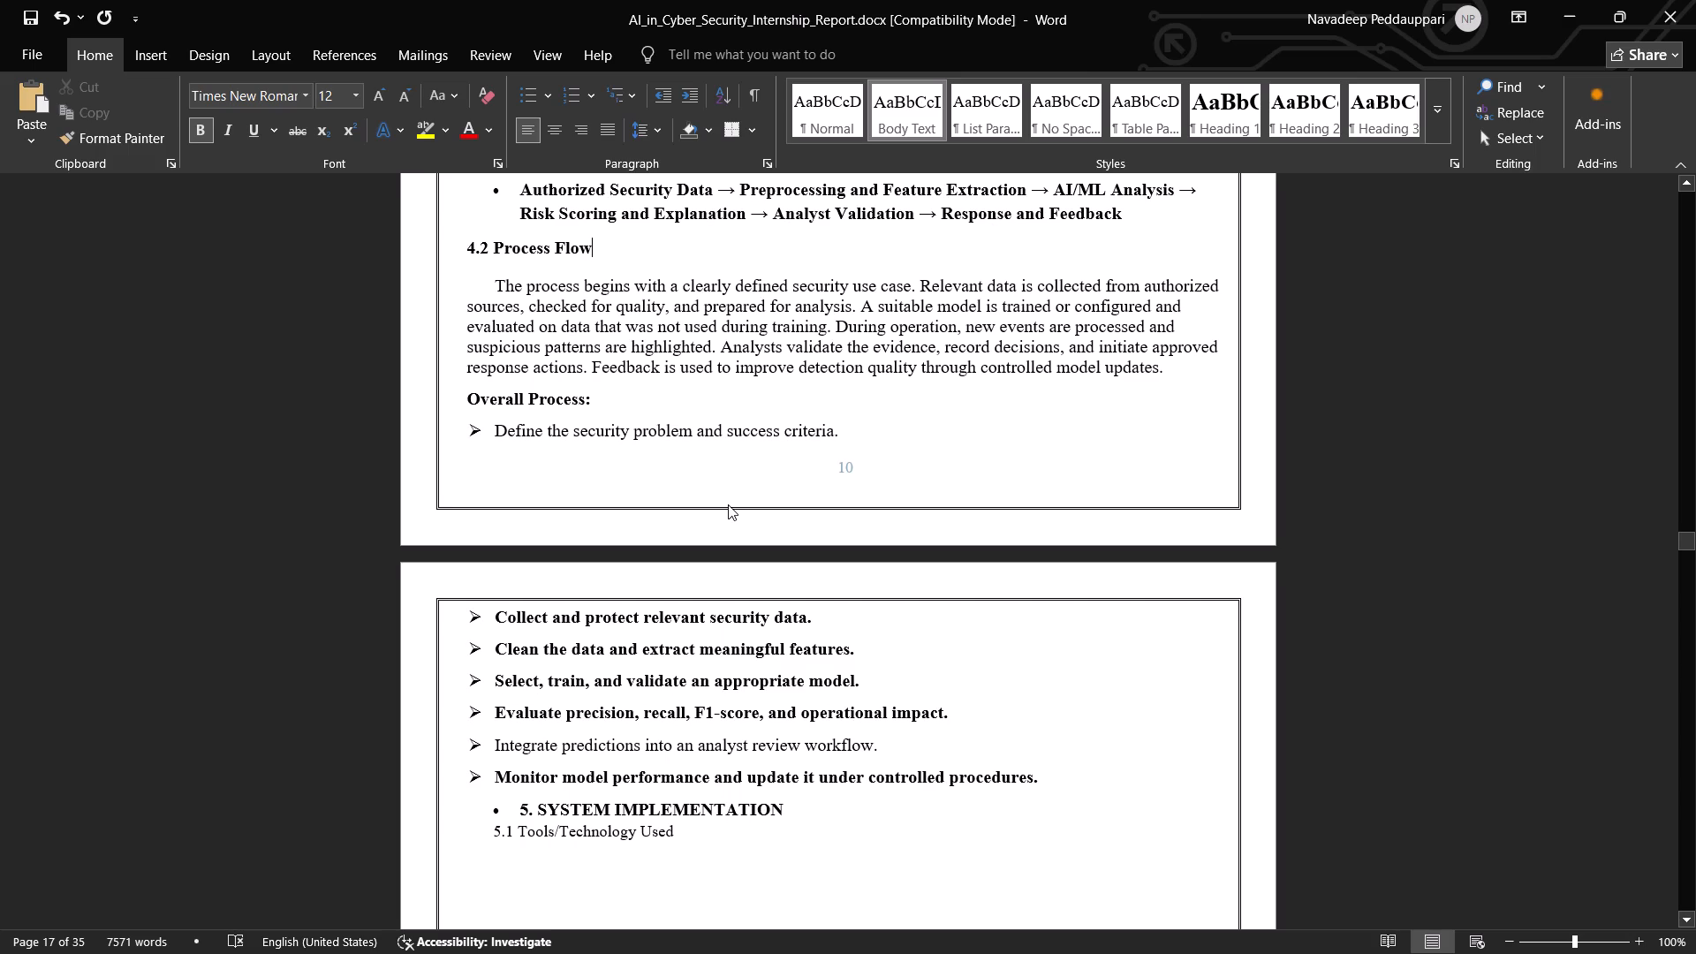
scroll(728, 504, "down", 2)
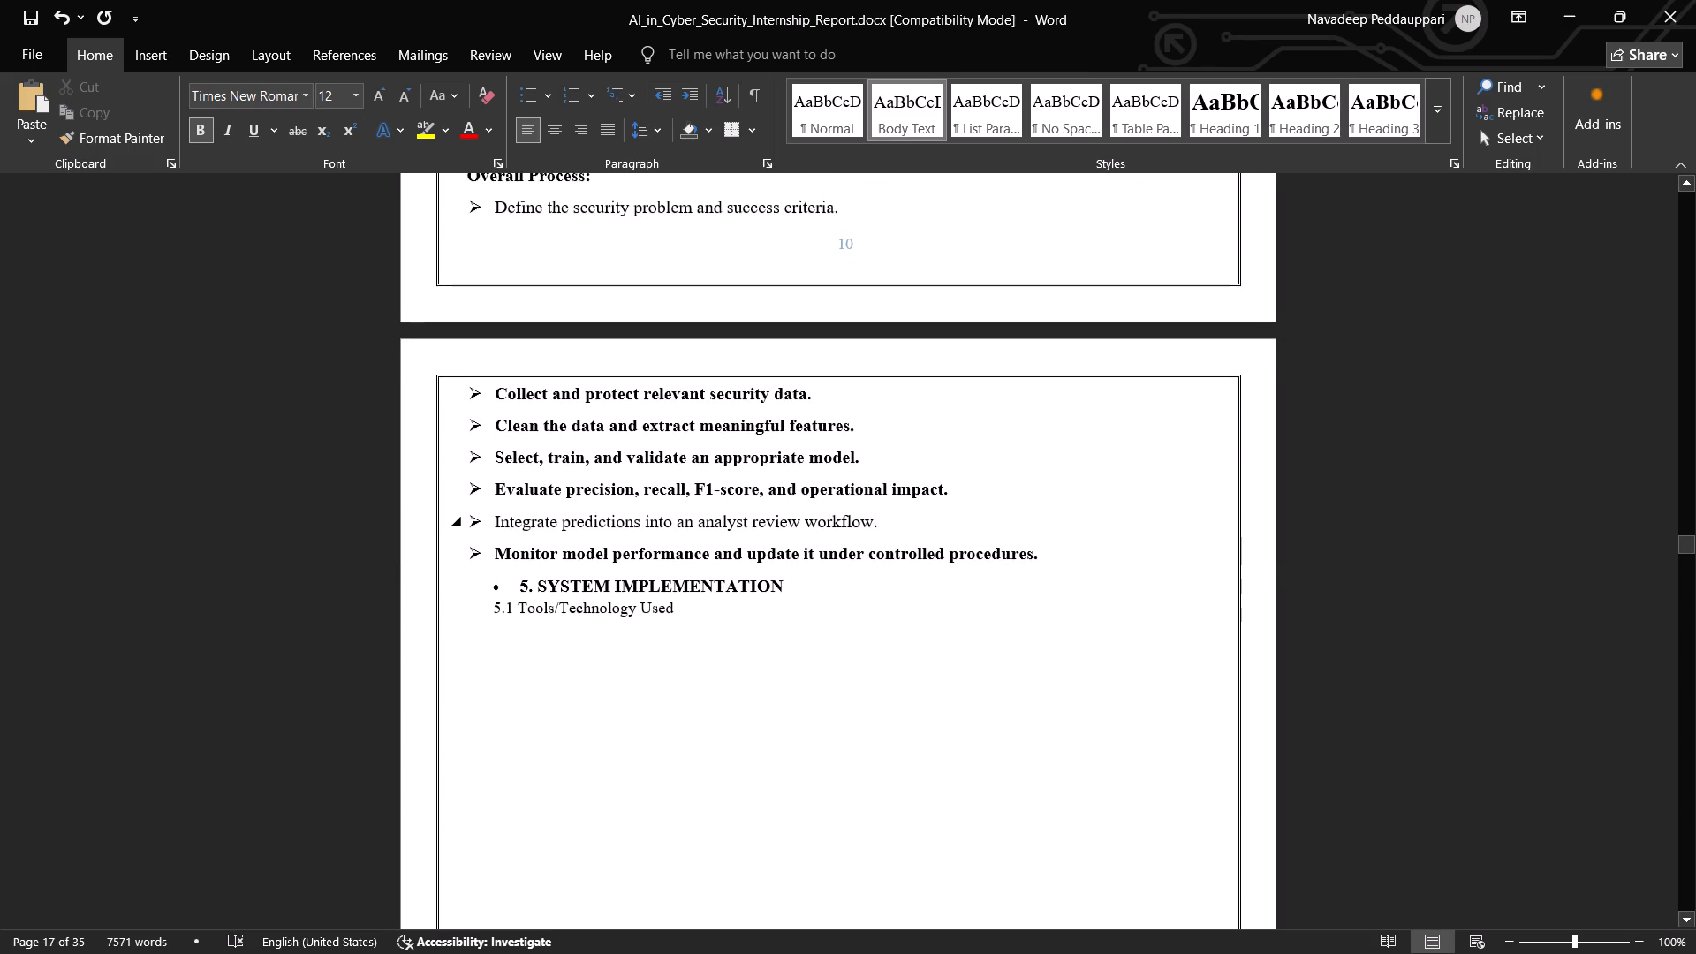
scroll(728, 504, "down", 1)
scroll(728, 504, "up", 1)
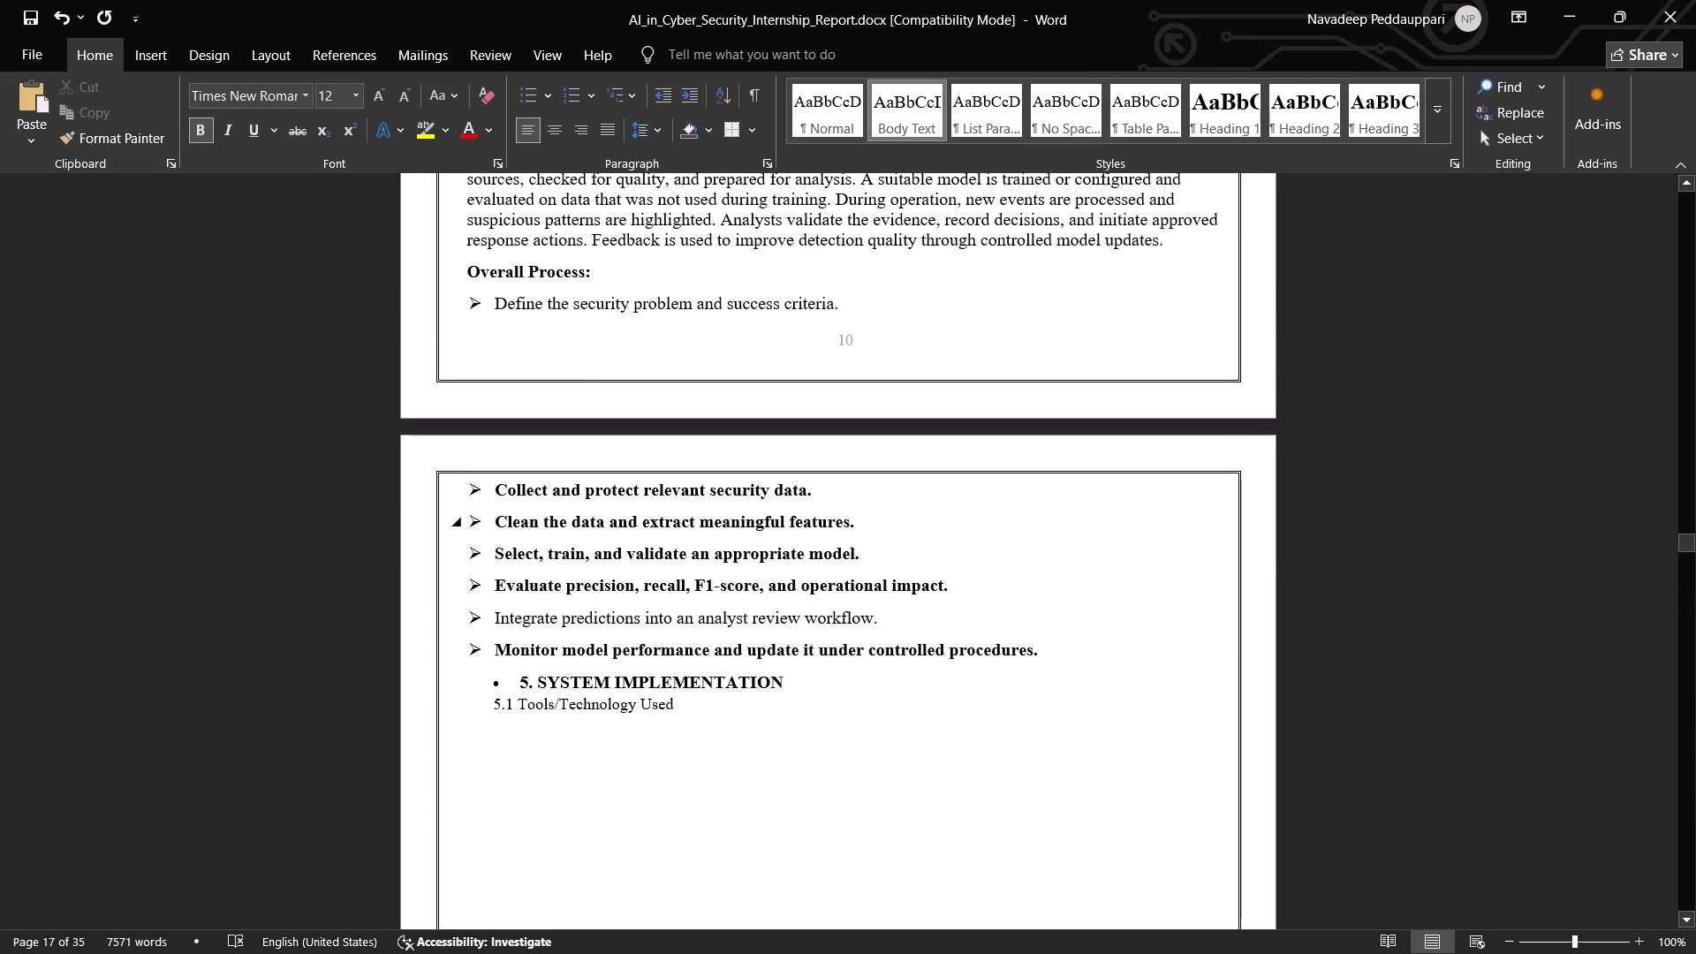
scroll(728, 504, "up", 1)
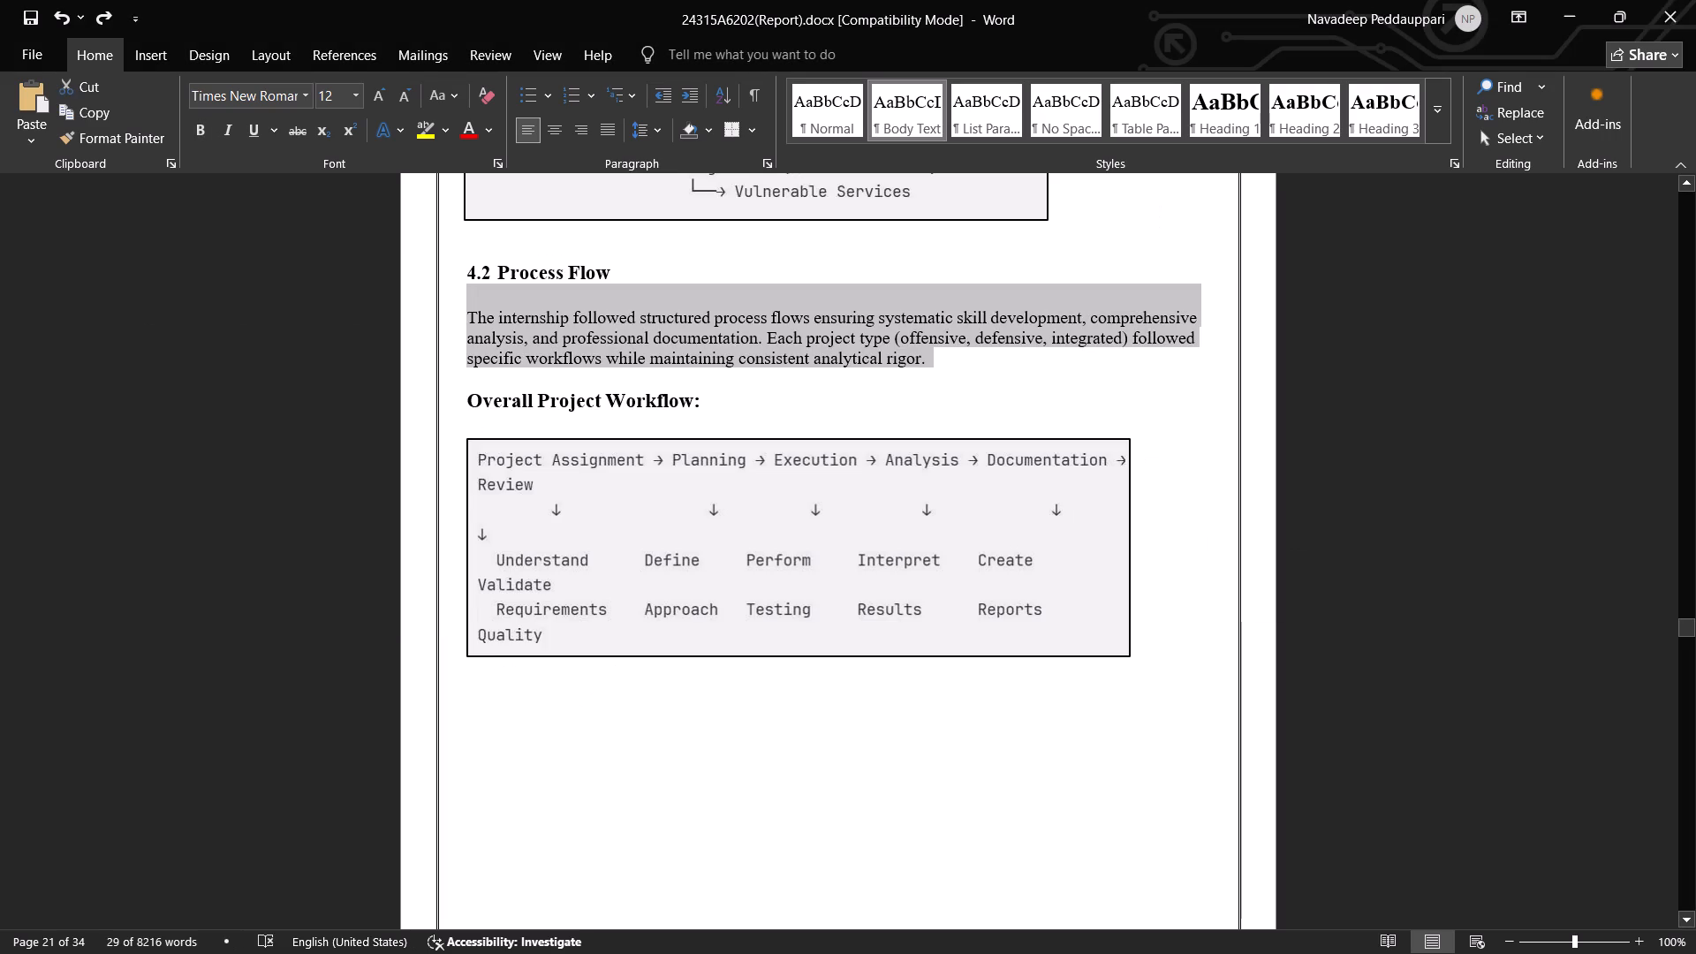
scroll(534, 506, "down", 3)
scroll(534, 506, "up", 1)
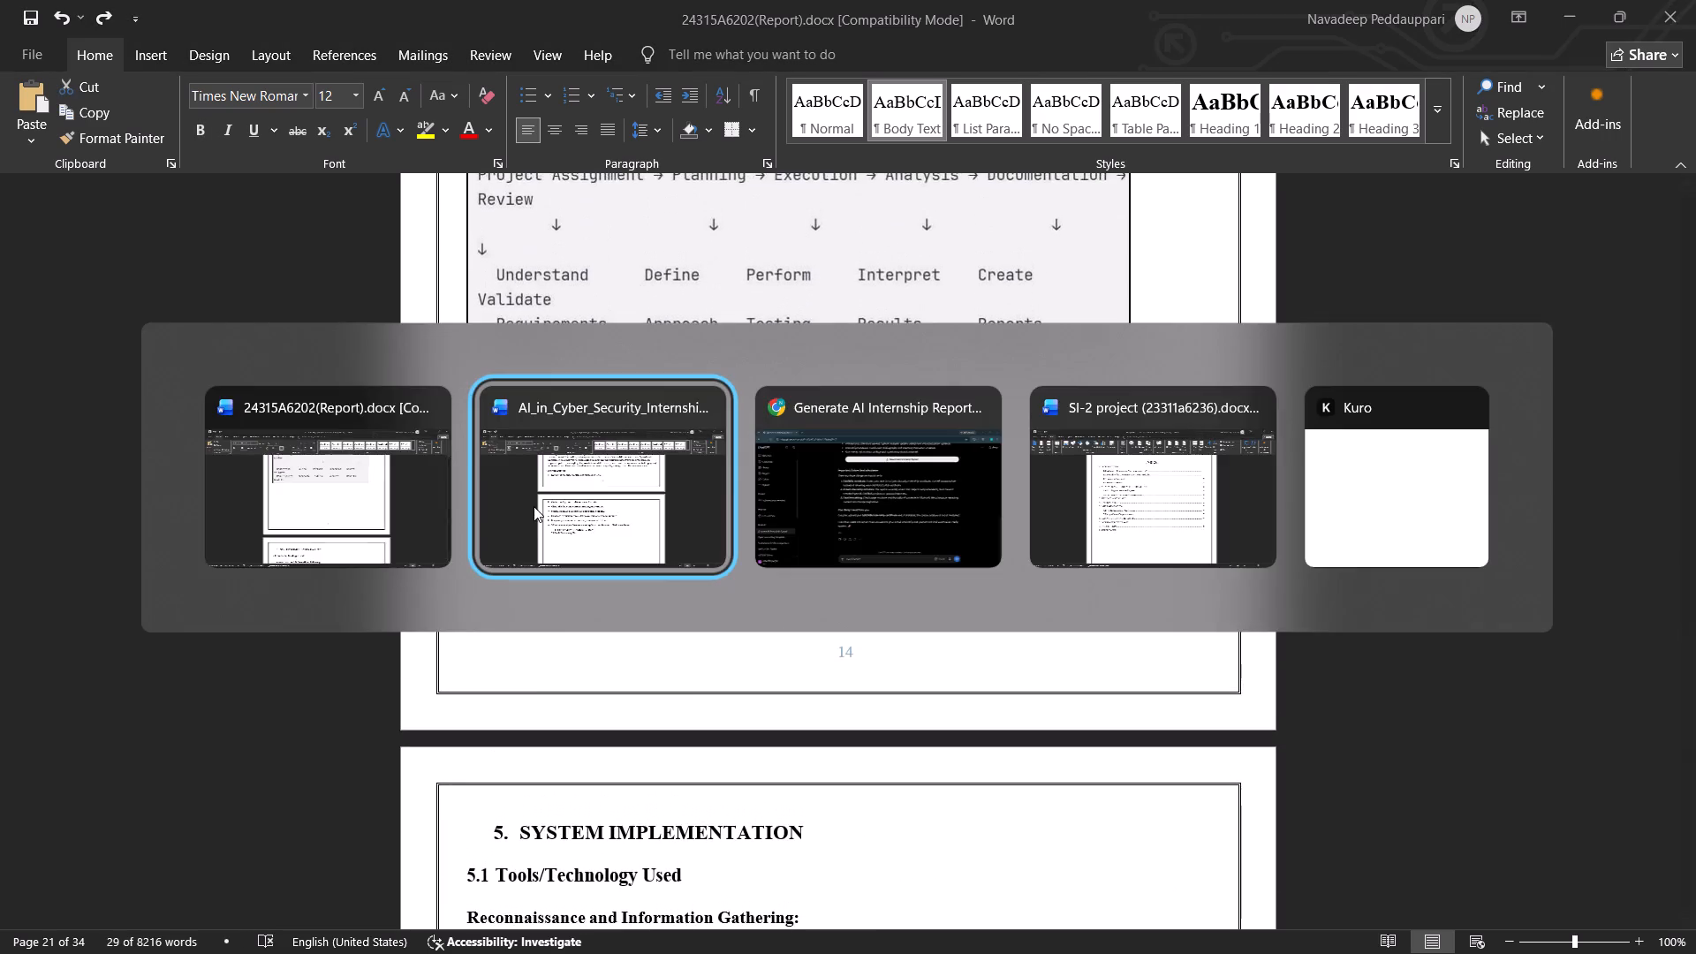
In the AI report, copy the formatting of the "Define the security problem" item onto the items from "Collect and protect" through "Monitor model performance".
left_click_drag(520, 312, 594, 319)
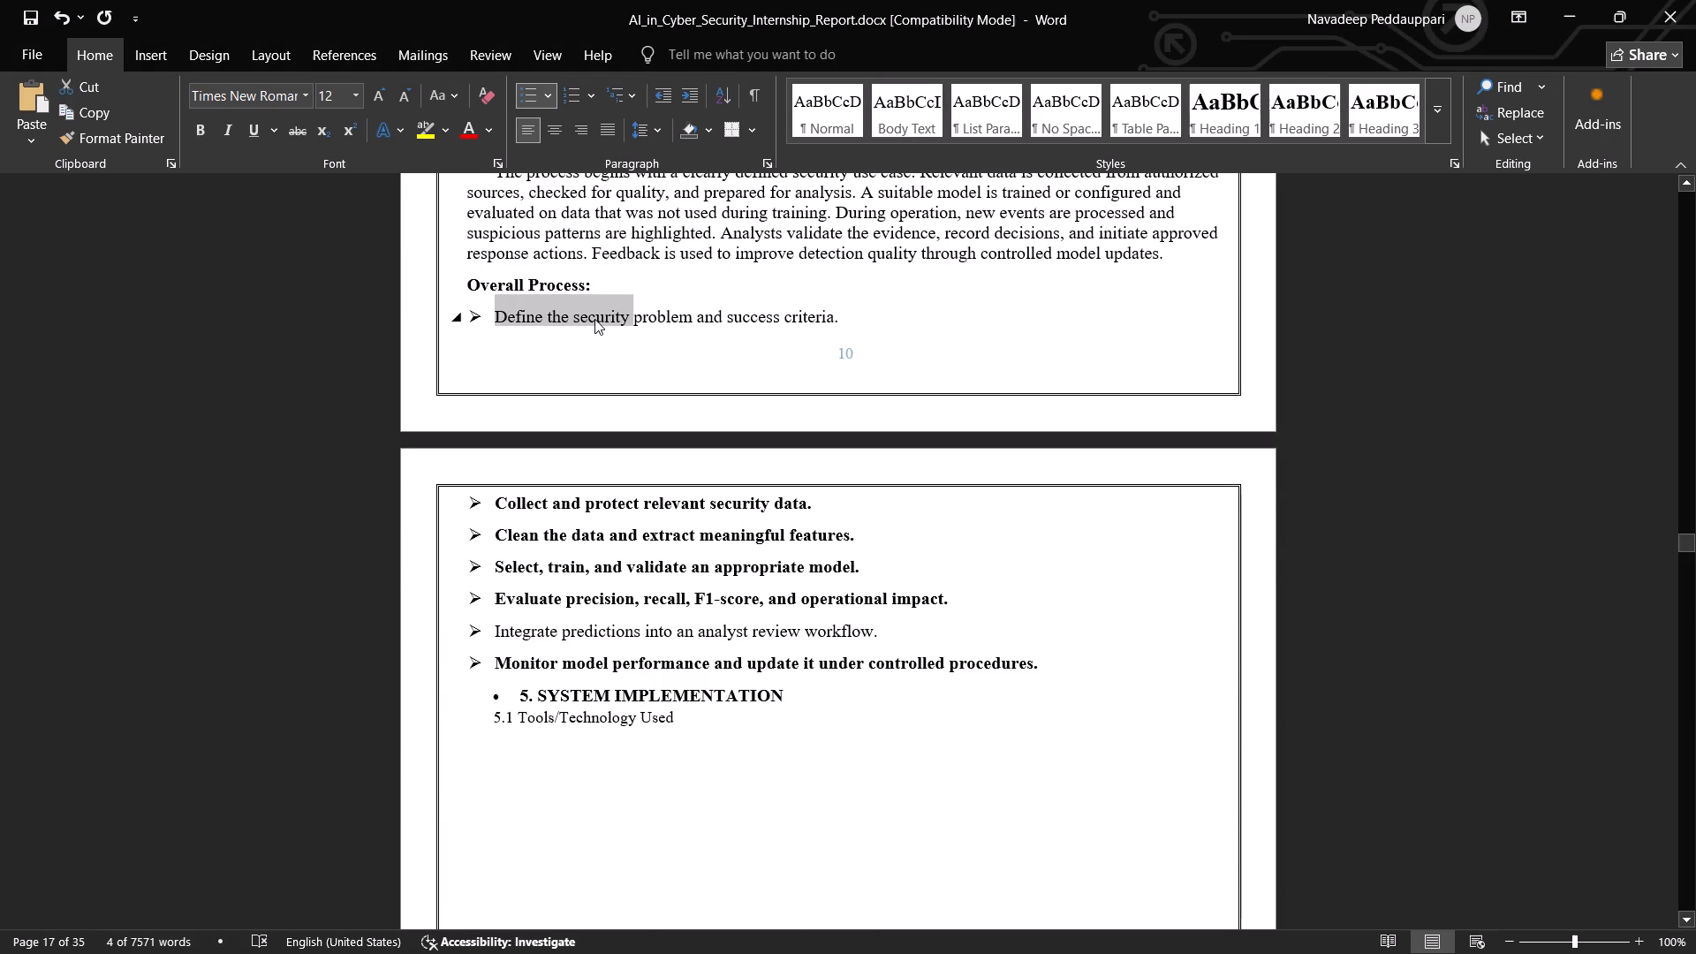
key("ctrl+alt+c")
left_click_drag(494, 499, 969, 598)
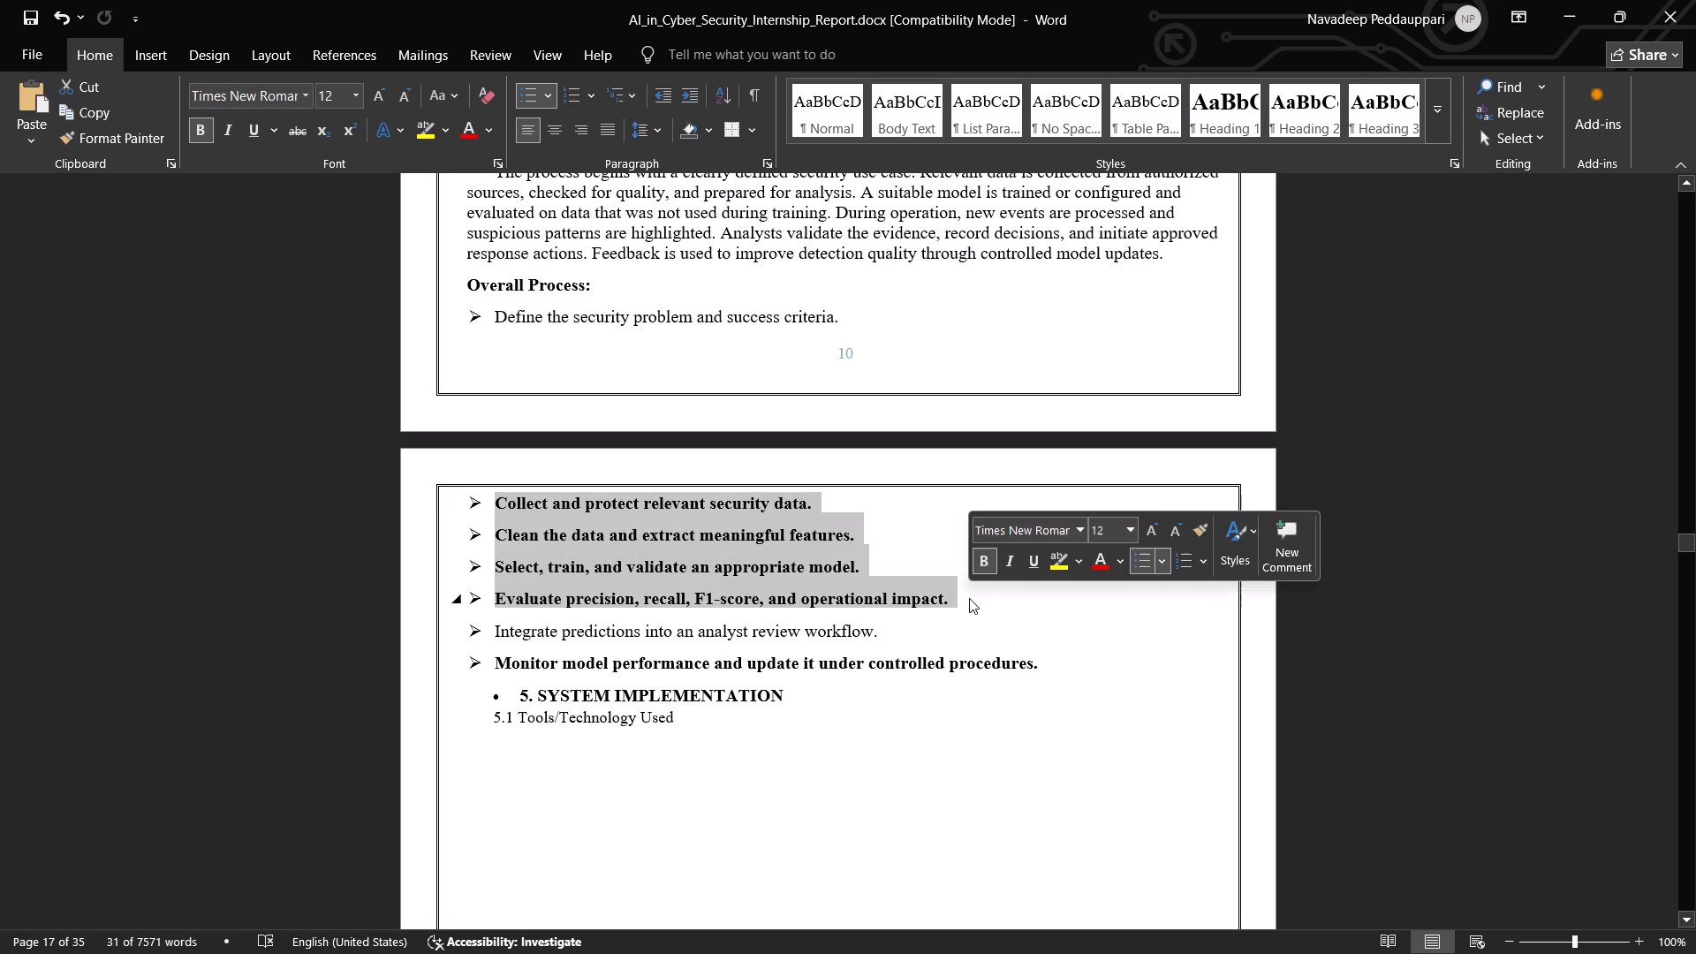
key("shift+Down")
key("shift+Down")
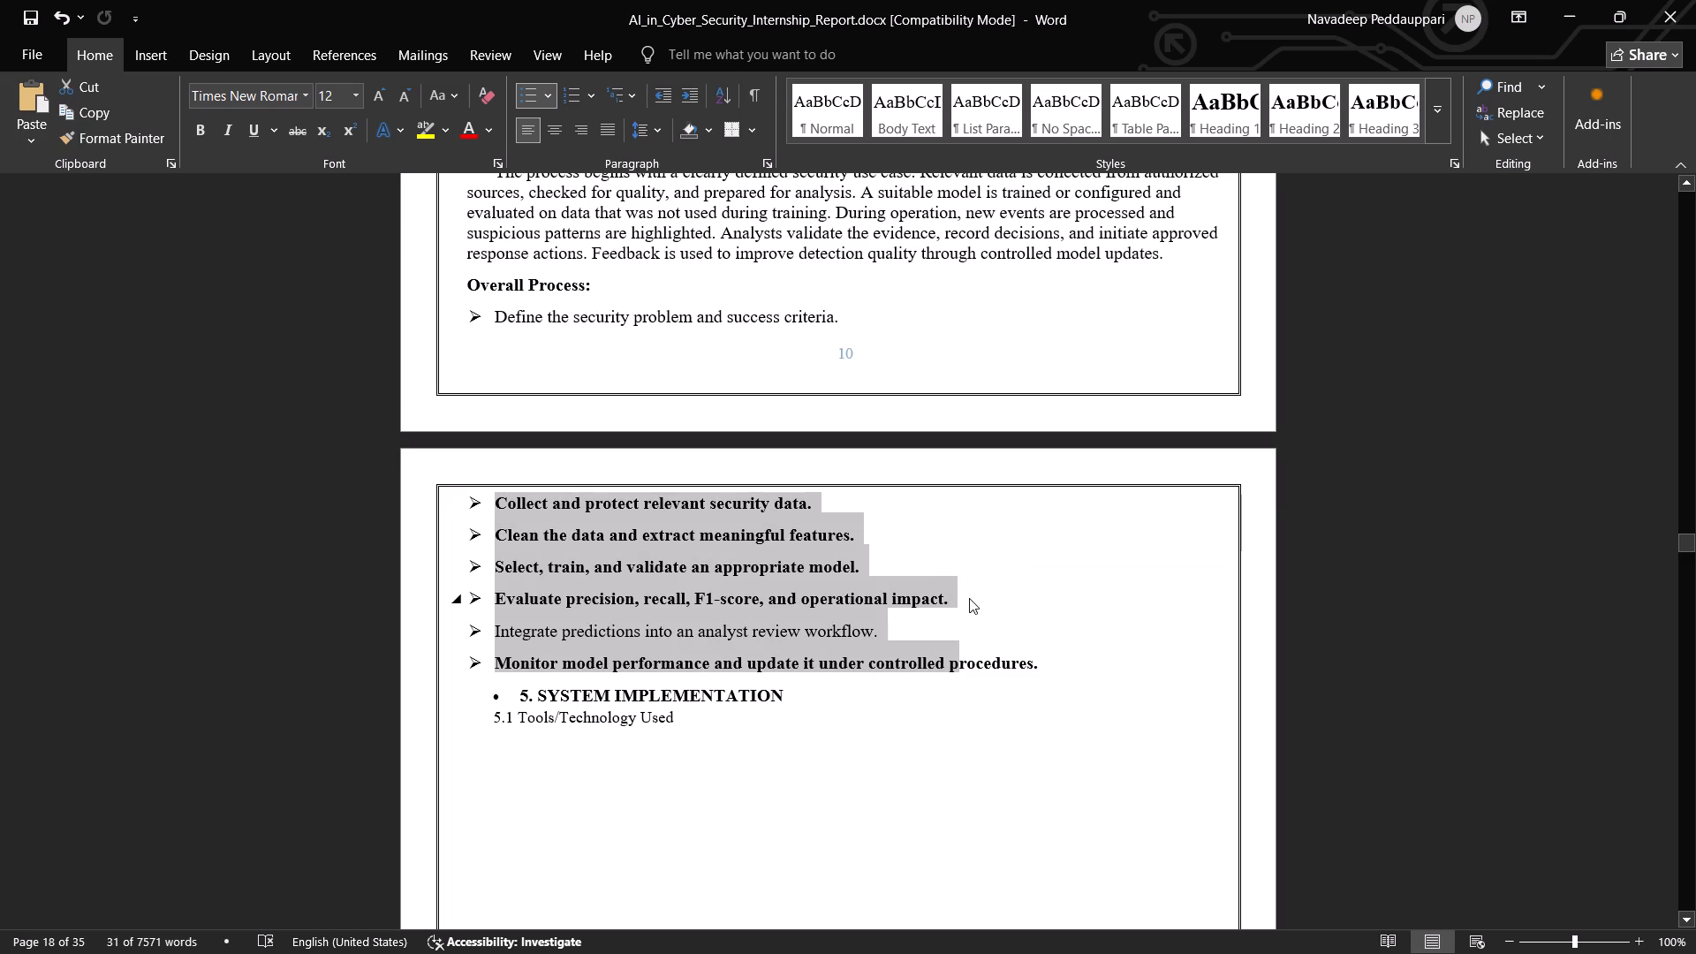
key("shift+Right")
key("shift+Right")
key("shift+Right")
key("shift+Right")
key("shift+Right")
key("shift+Right")
key("shift+Right")
key("shift+Right")
key("shift+Right")
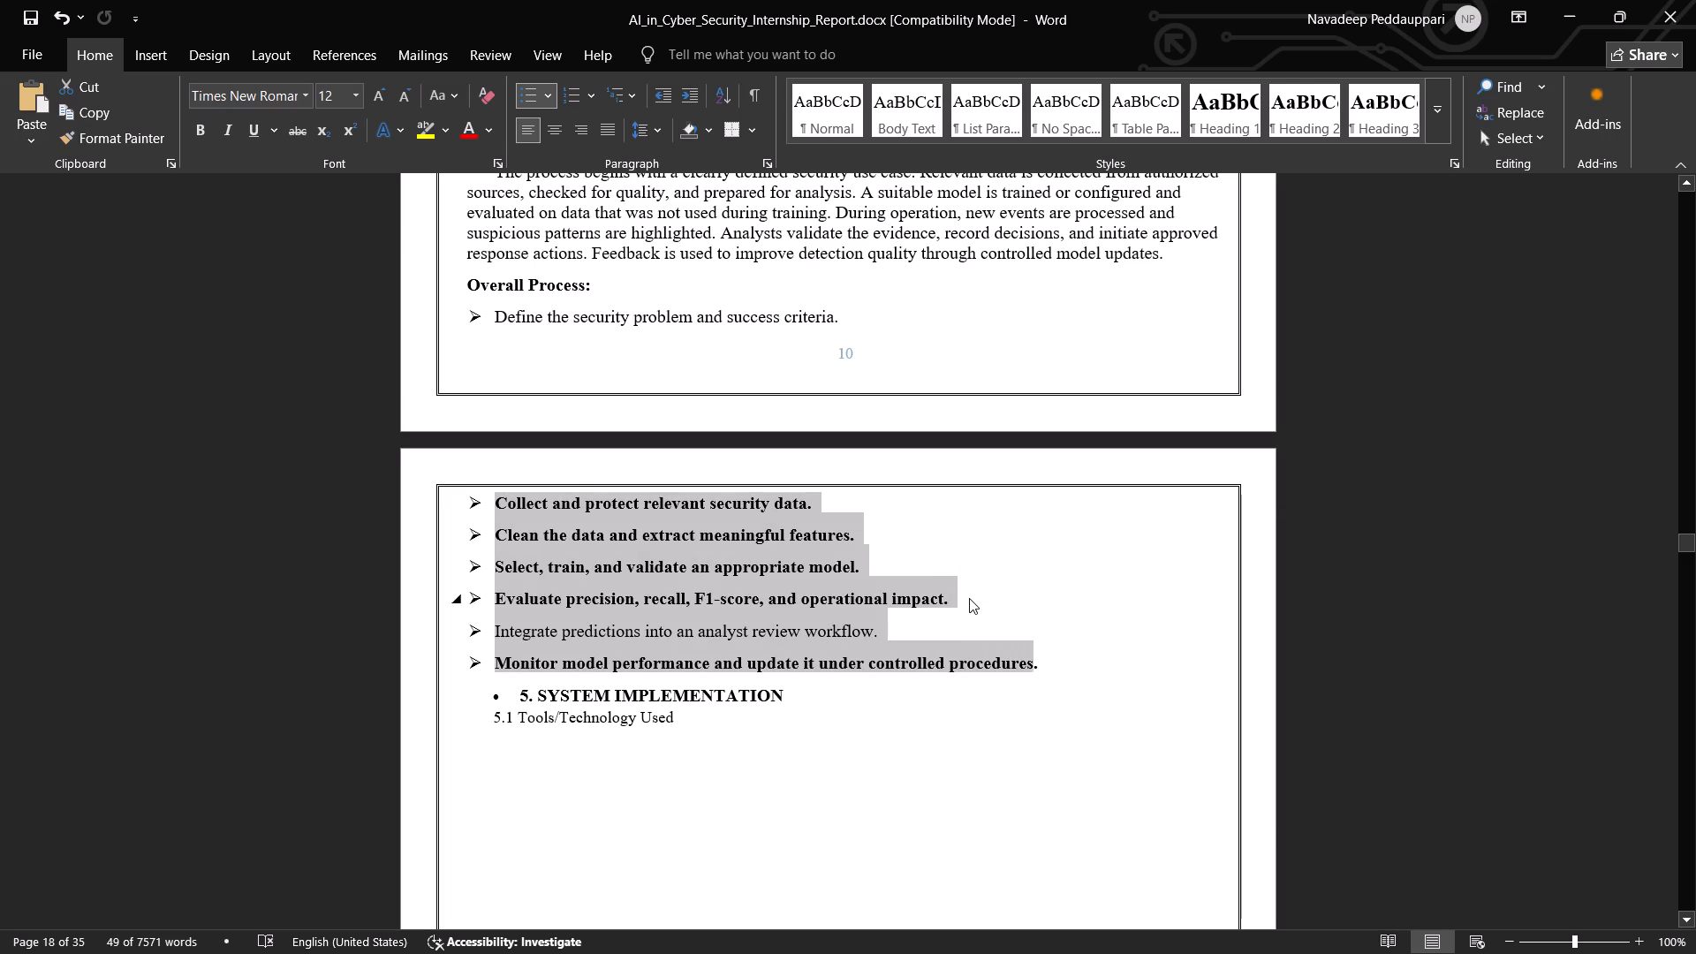
key("shift+Right")
key("ctrl+alt+v")
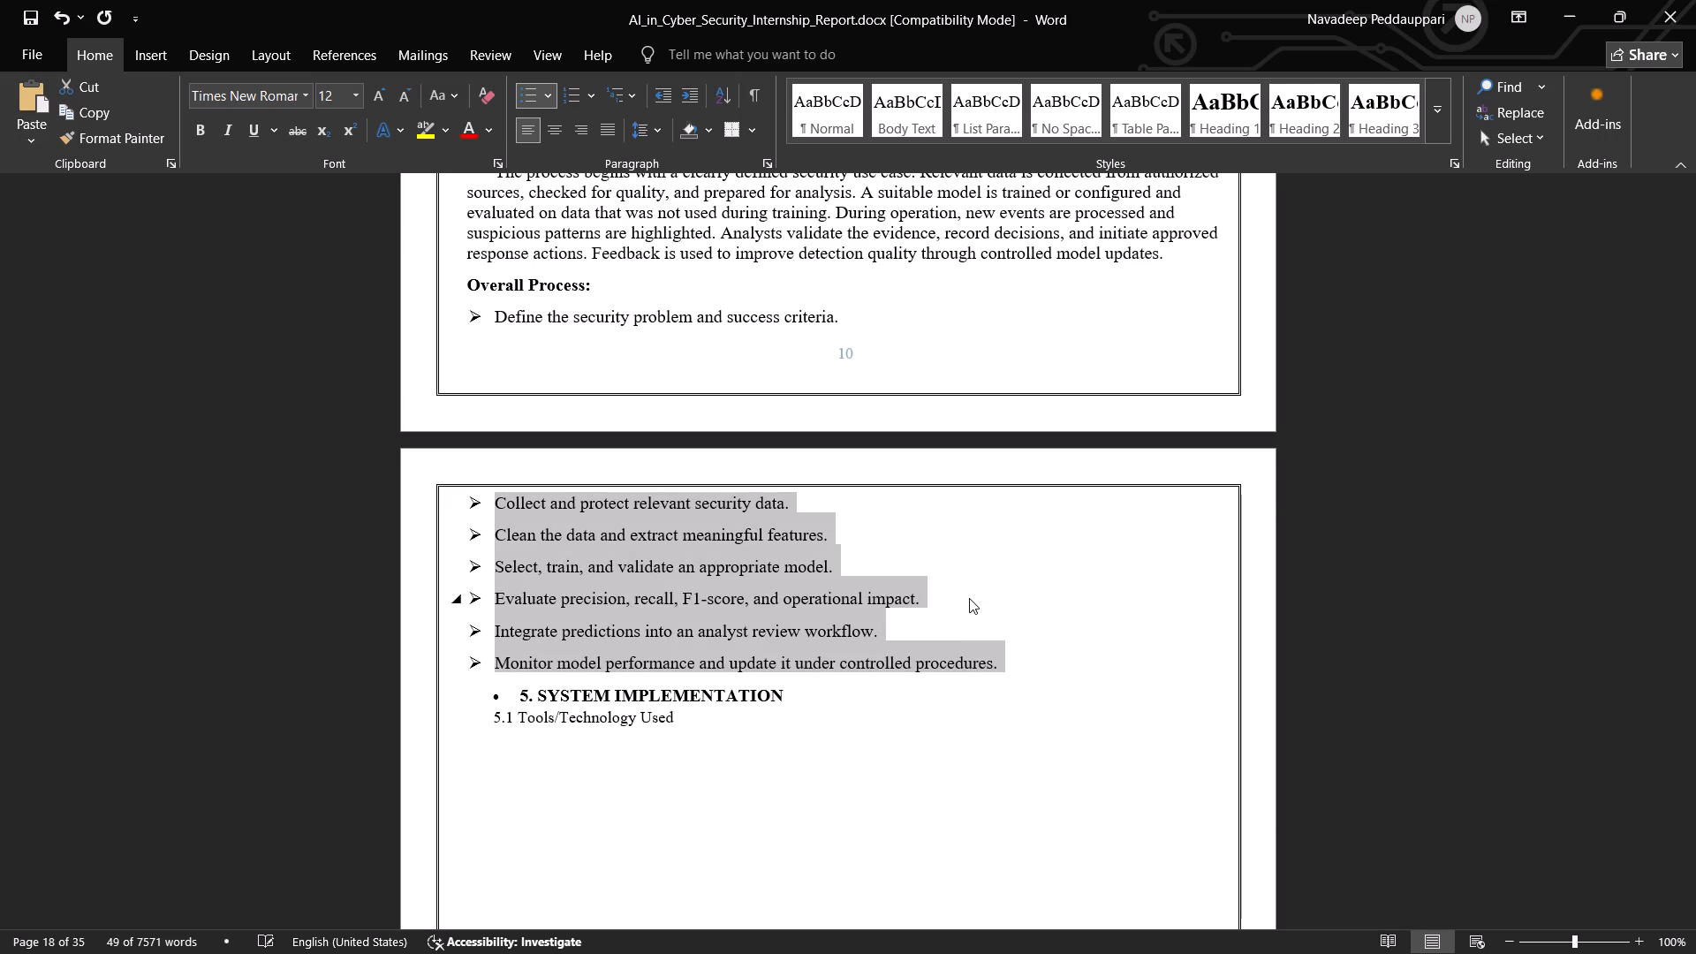
Copy the formatting of the "4. SYSTEM DESIGN" heading onto the bulleted "5. SYSTEM IMPLEMENTATION" line.
scroll(877, 579, "down", 1)
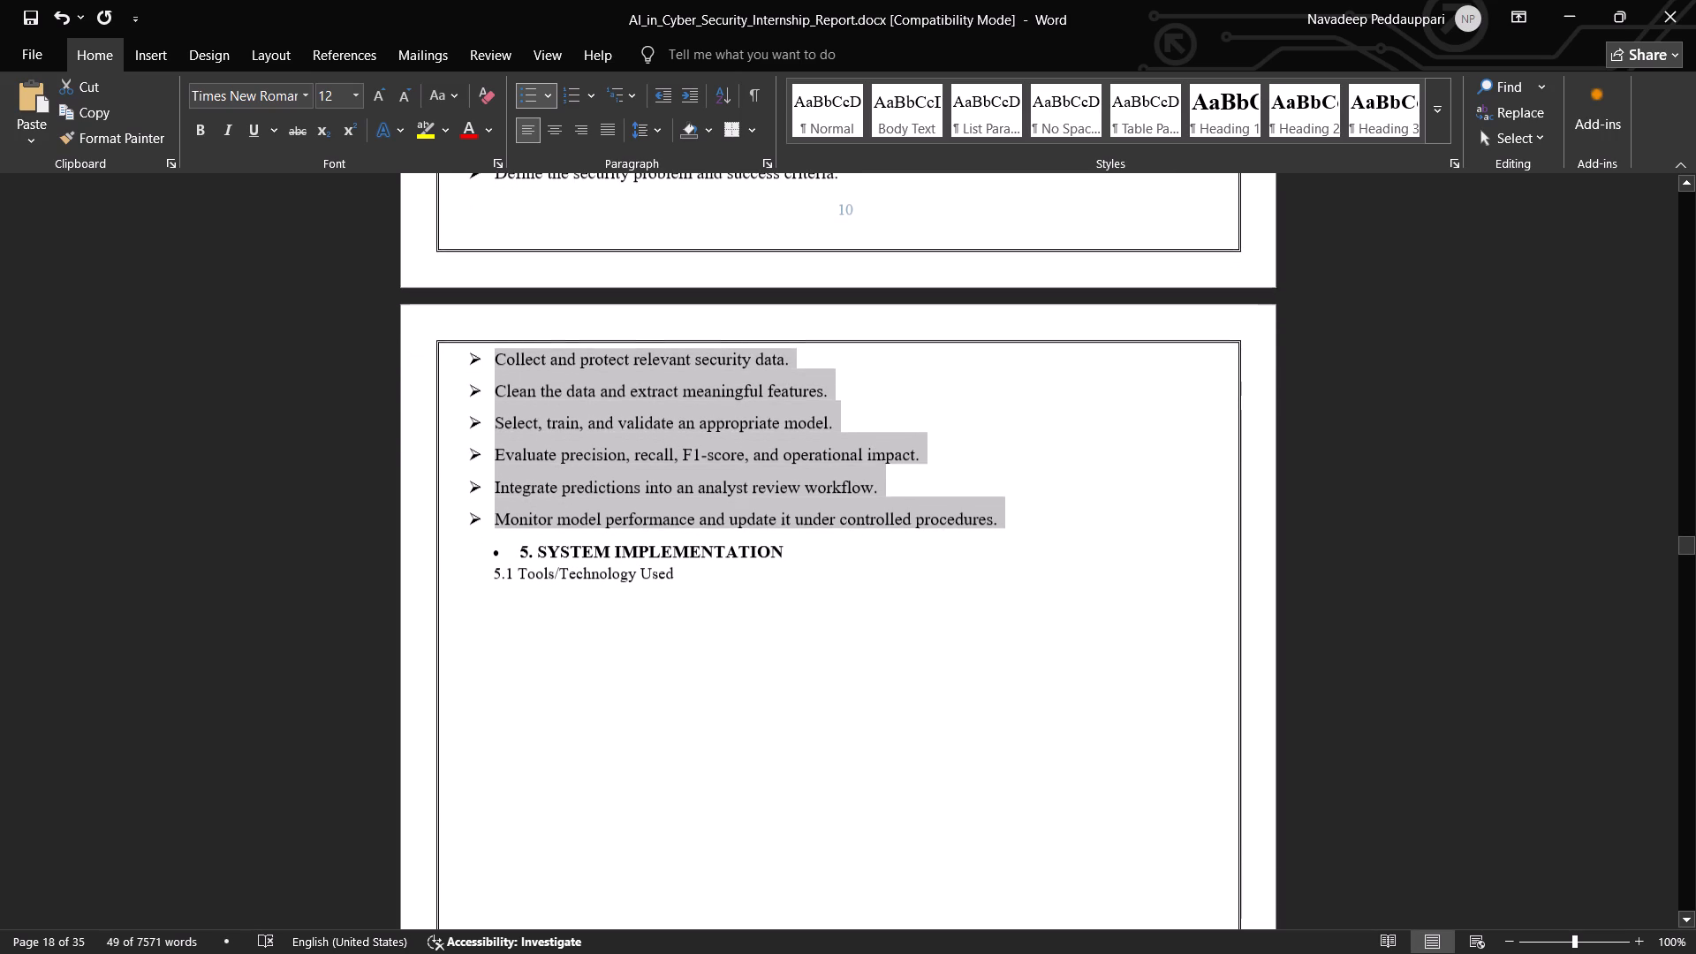
scroll(877, 579, "up", 3)
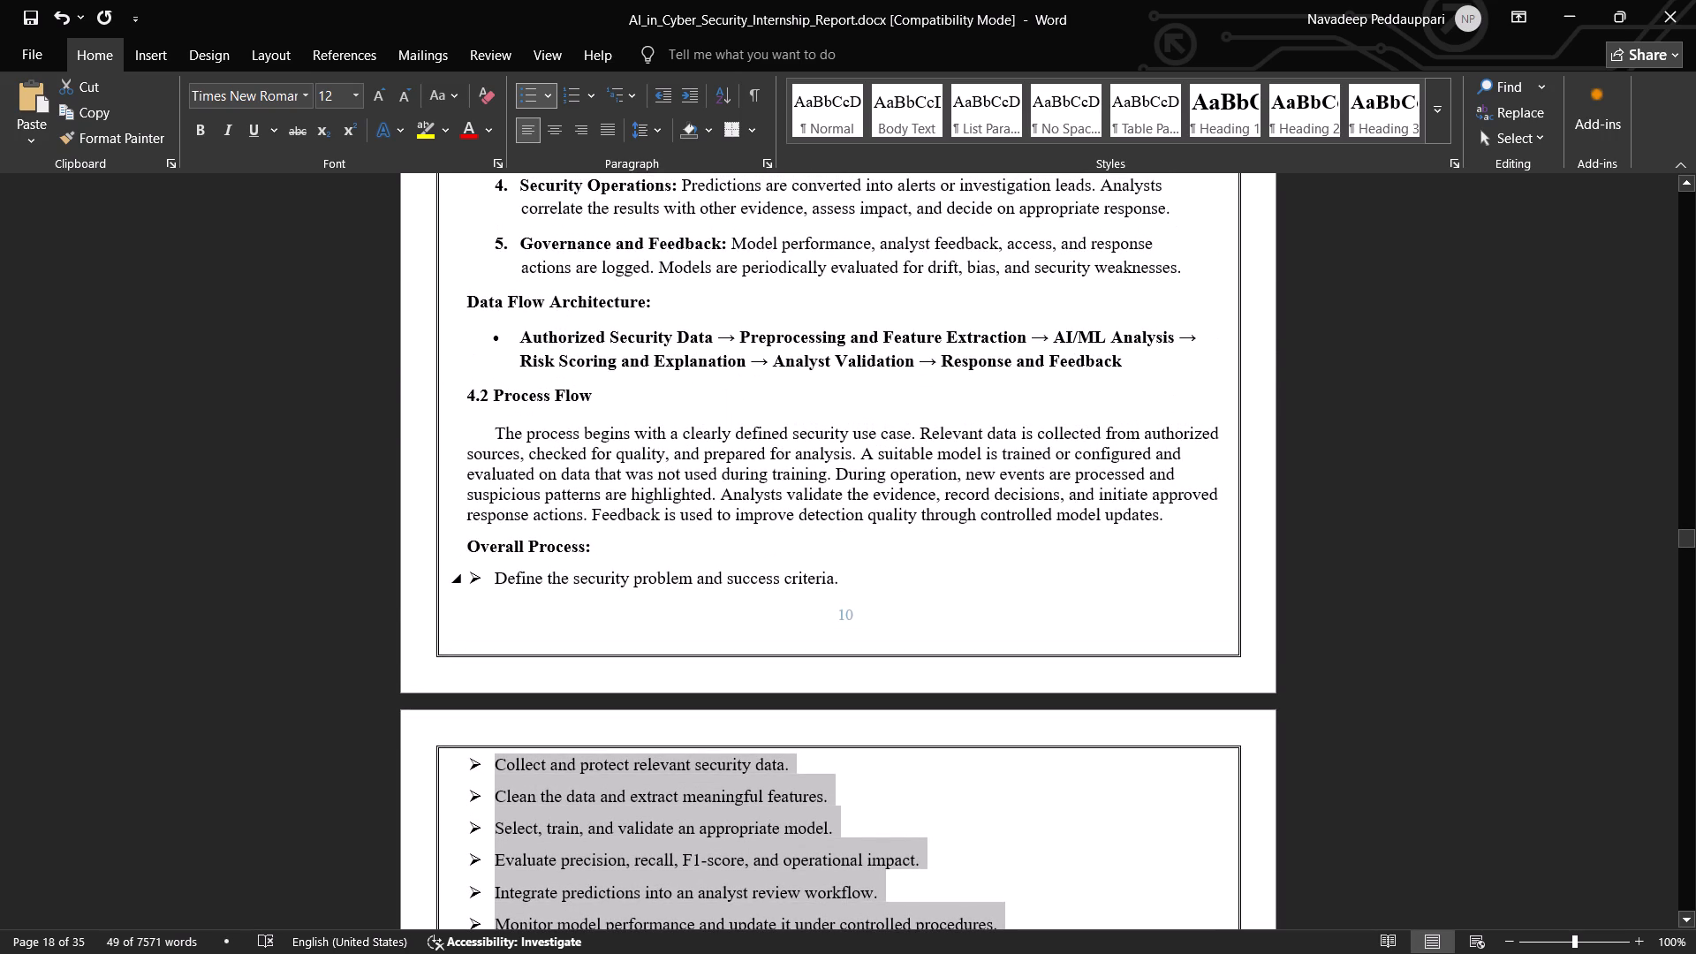
scroll(877, 579, "down", 3)
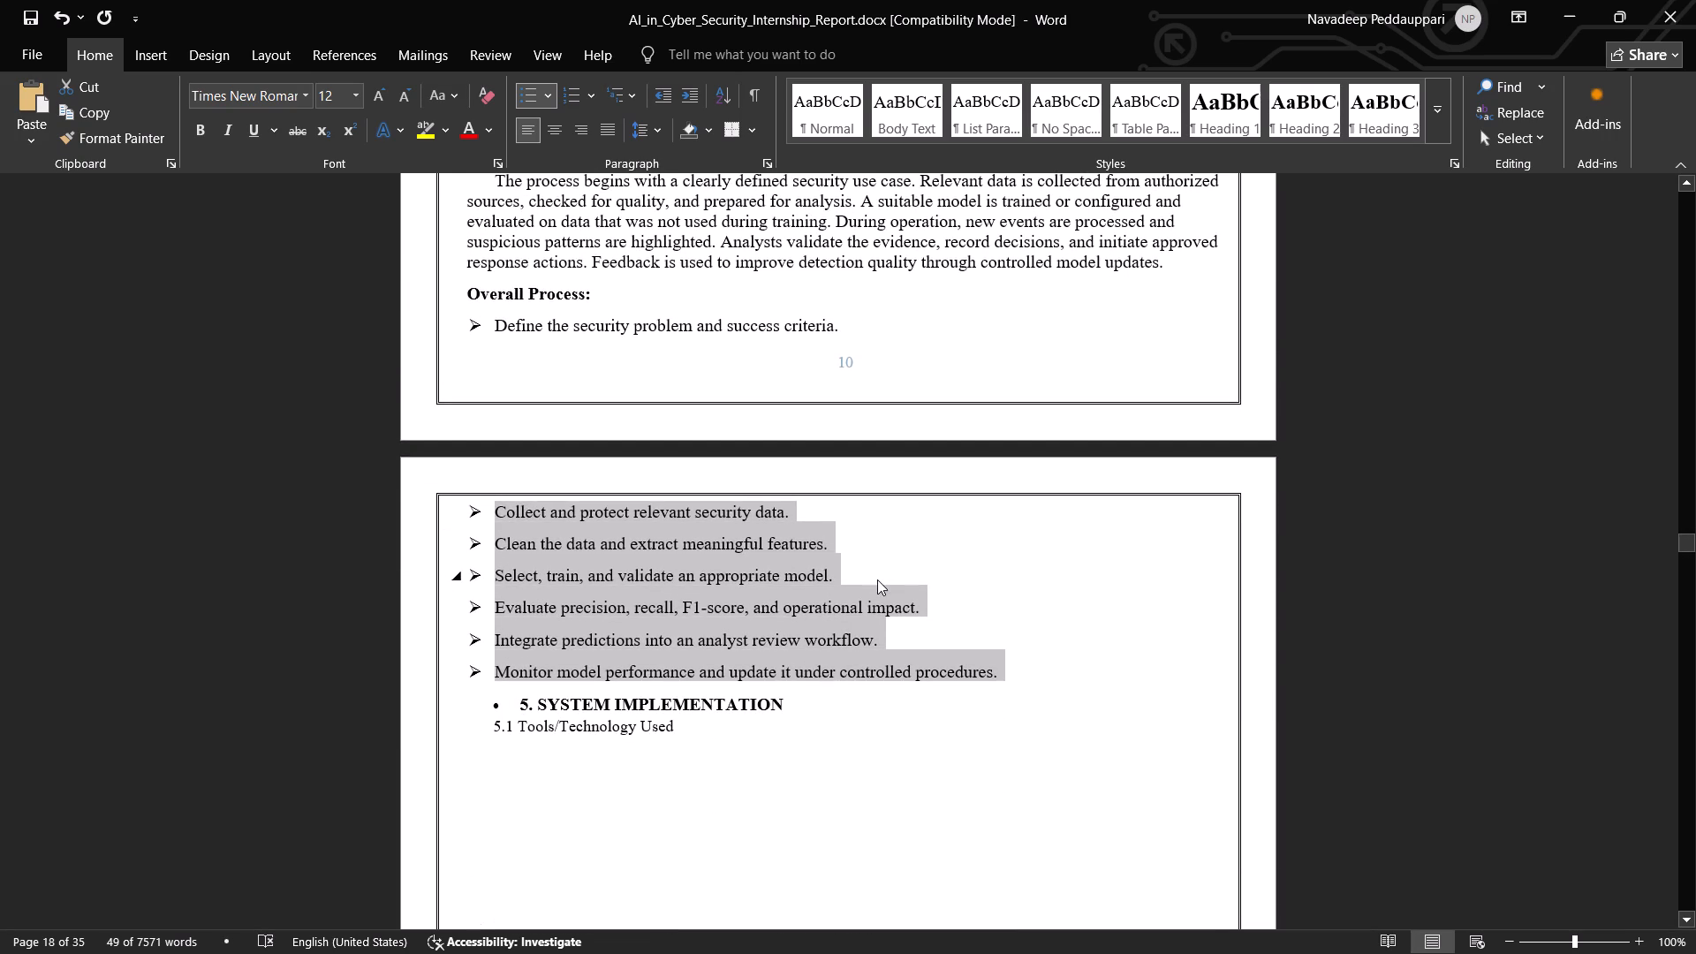
scroll(877, 579, "up", 4)
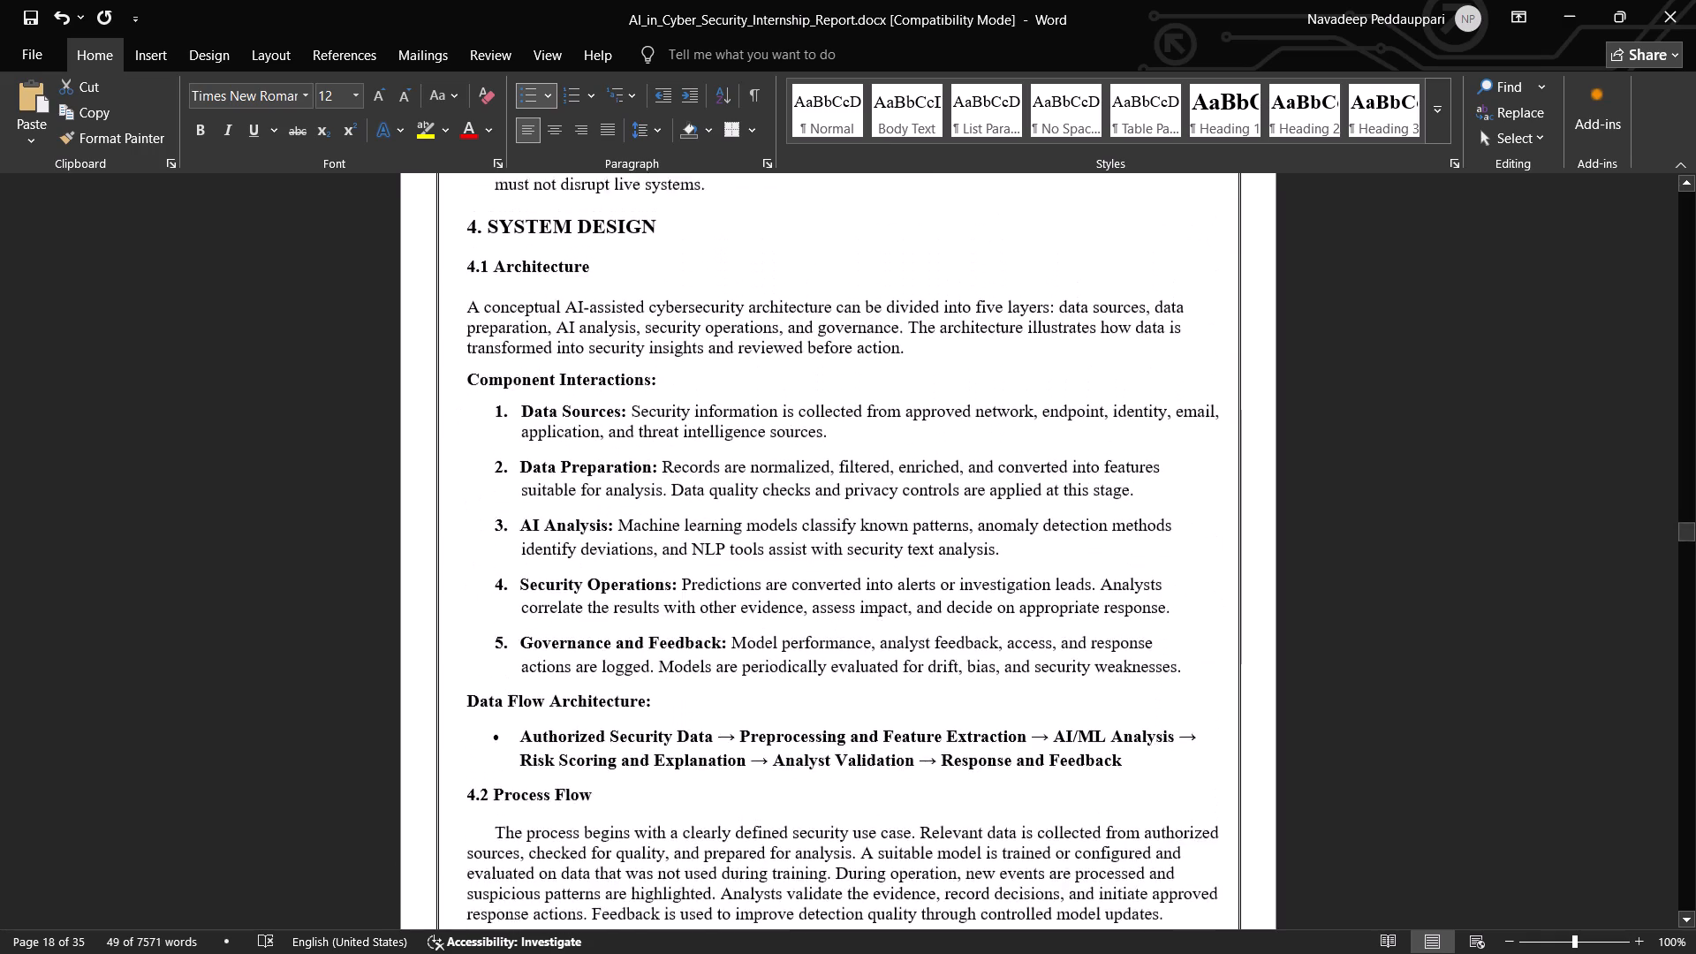
scroll(877, 579, "up", 1)
triple_click(526, 396)
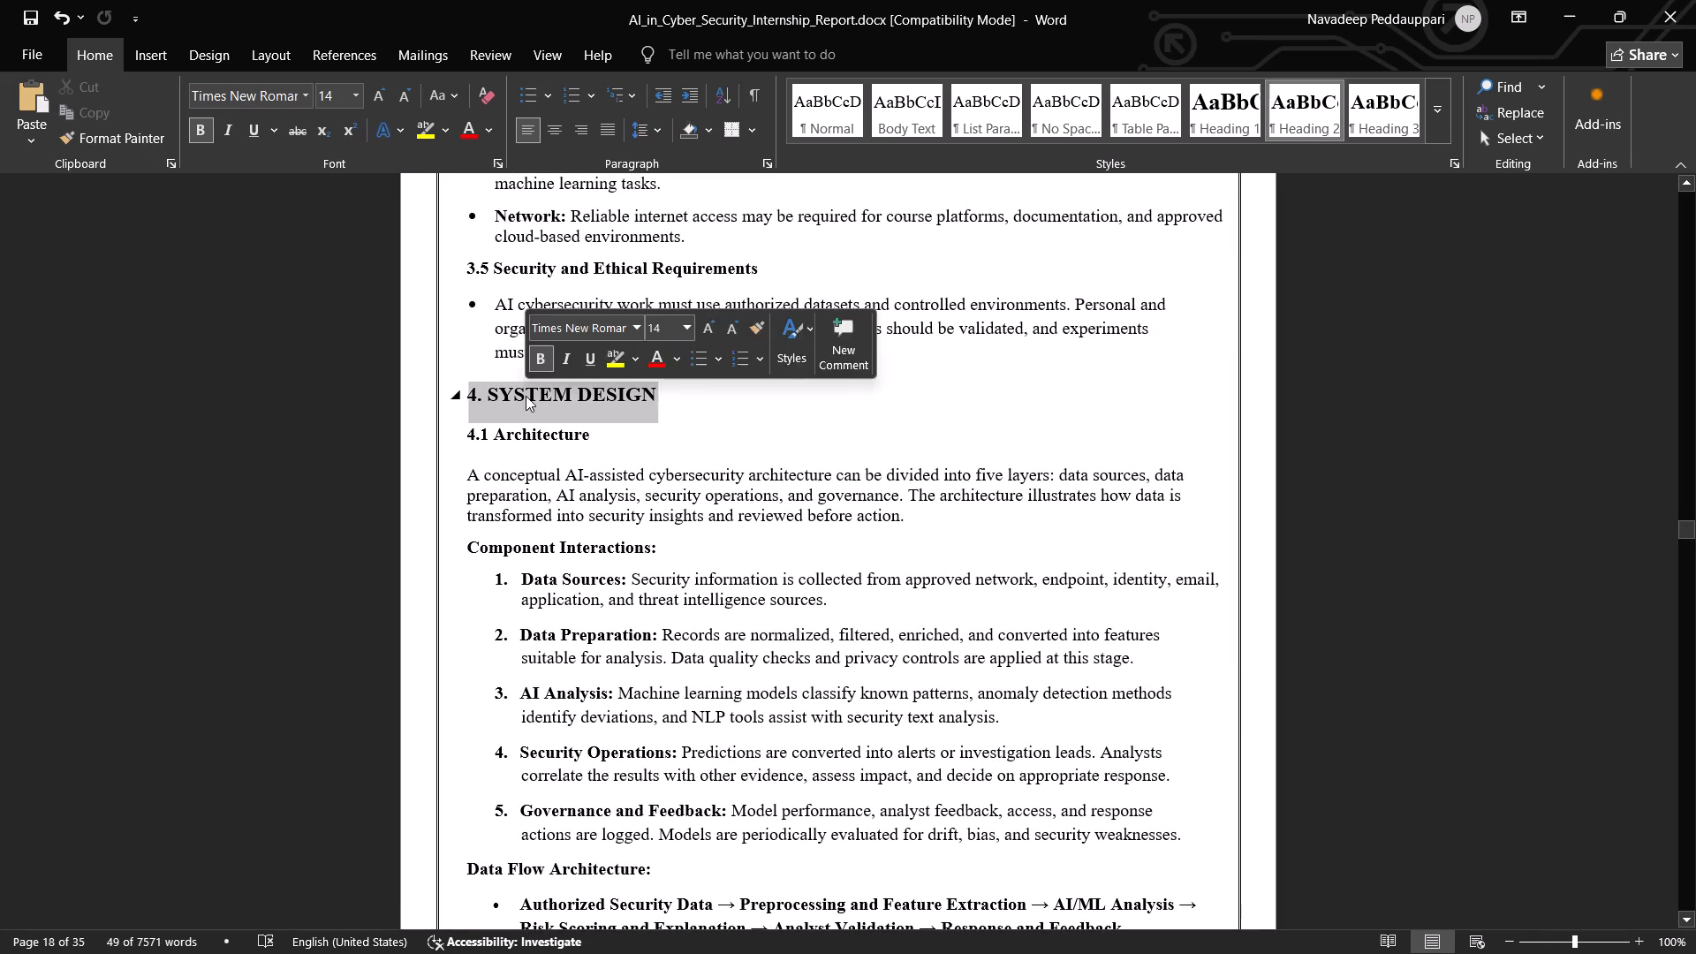
key("ctrl+alt+c")
scroll(526, 396, "down", 5)
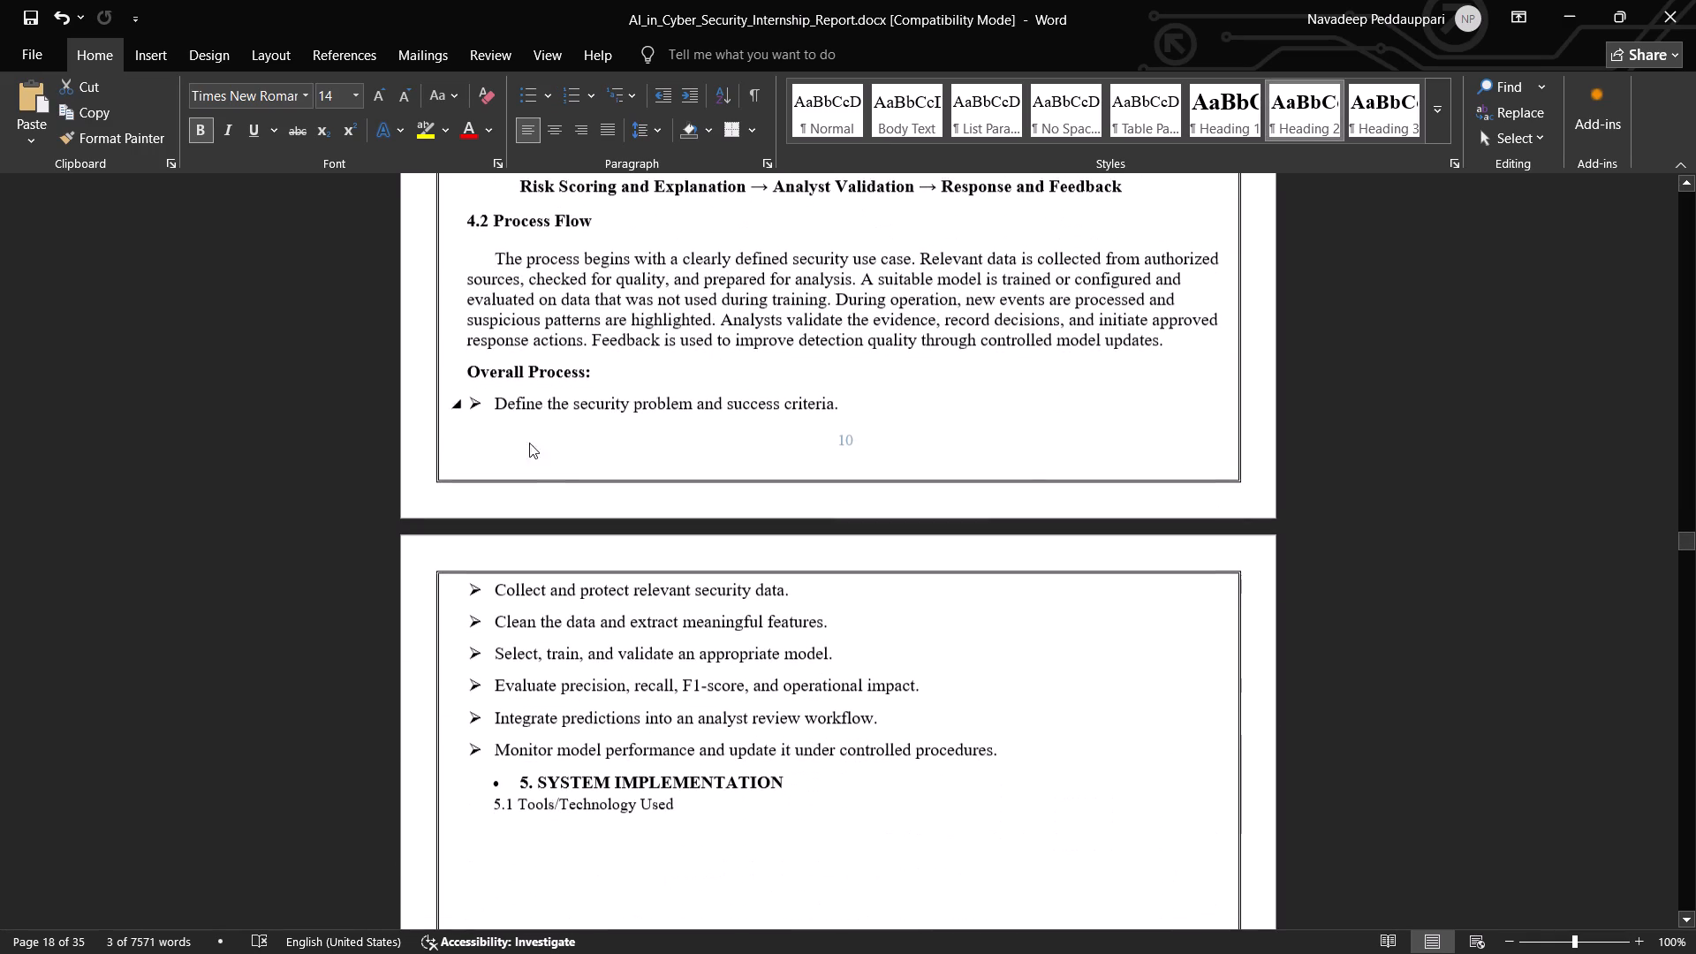
triple_click(593, 787)
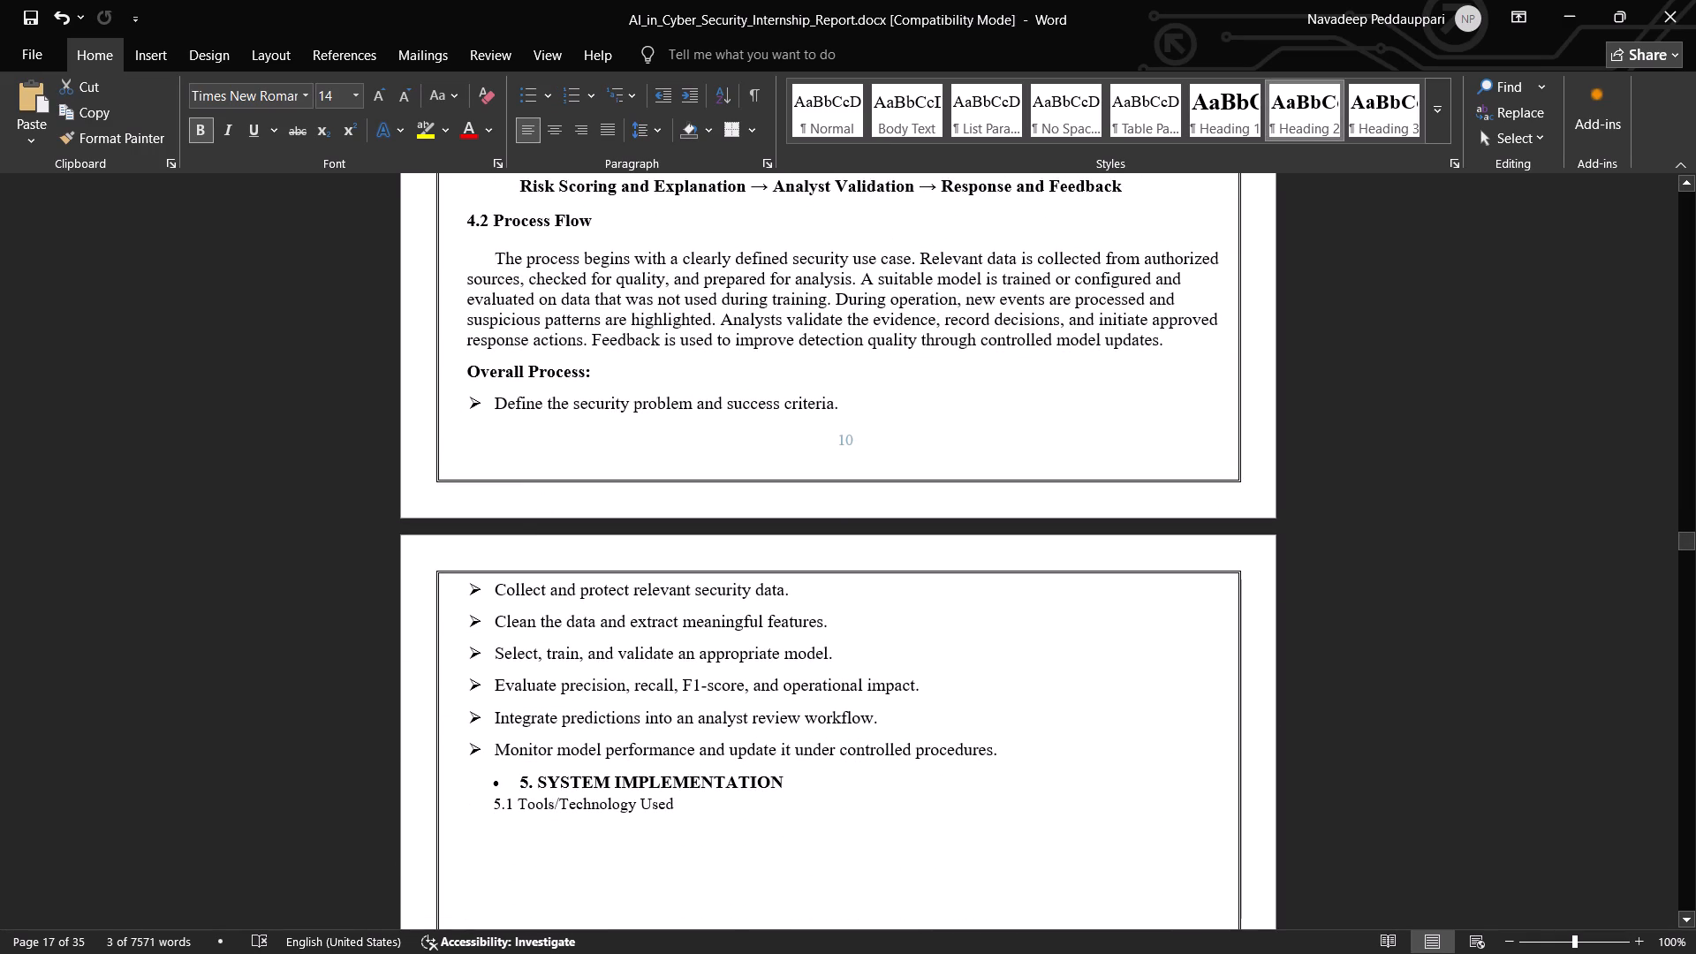
key("ctrl+alt+v")
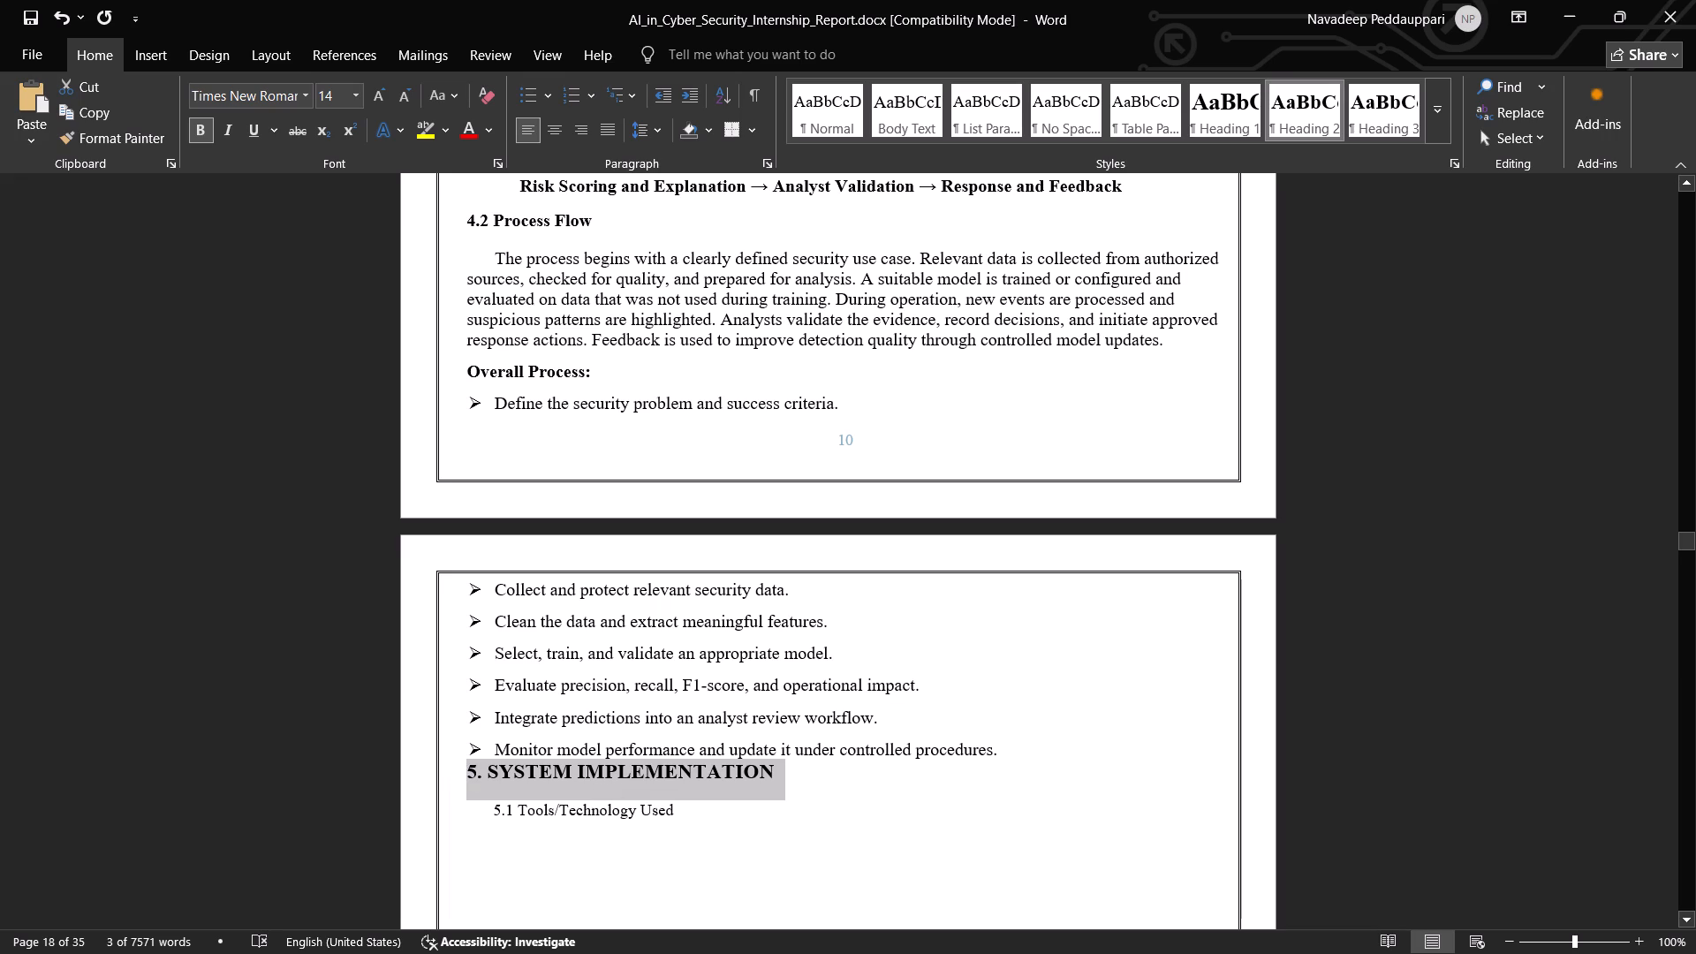
Add space before the "5. SYSTEM IMPLEMENTATION" heading.
left_click(643, 125)
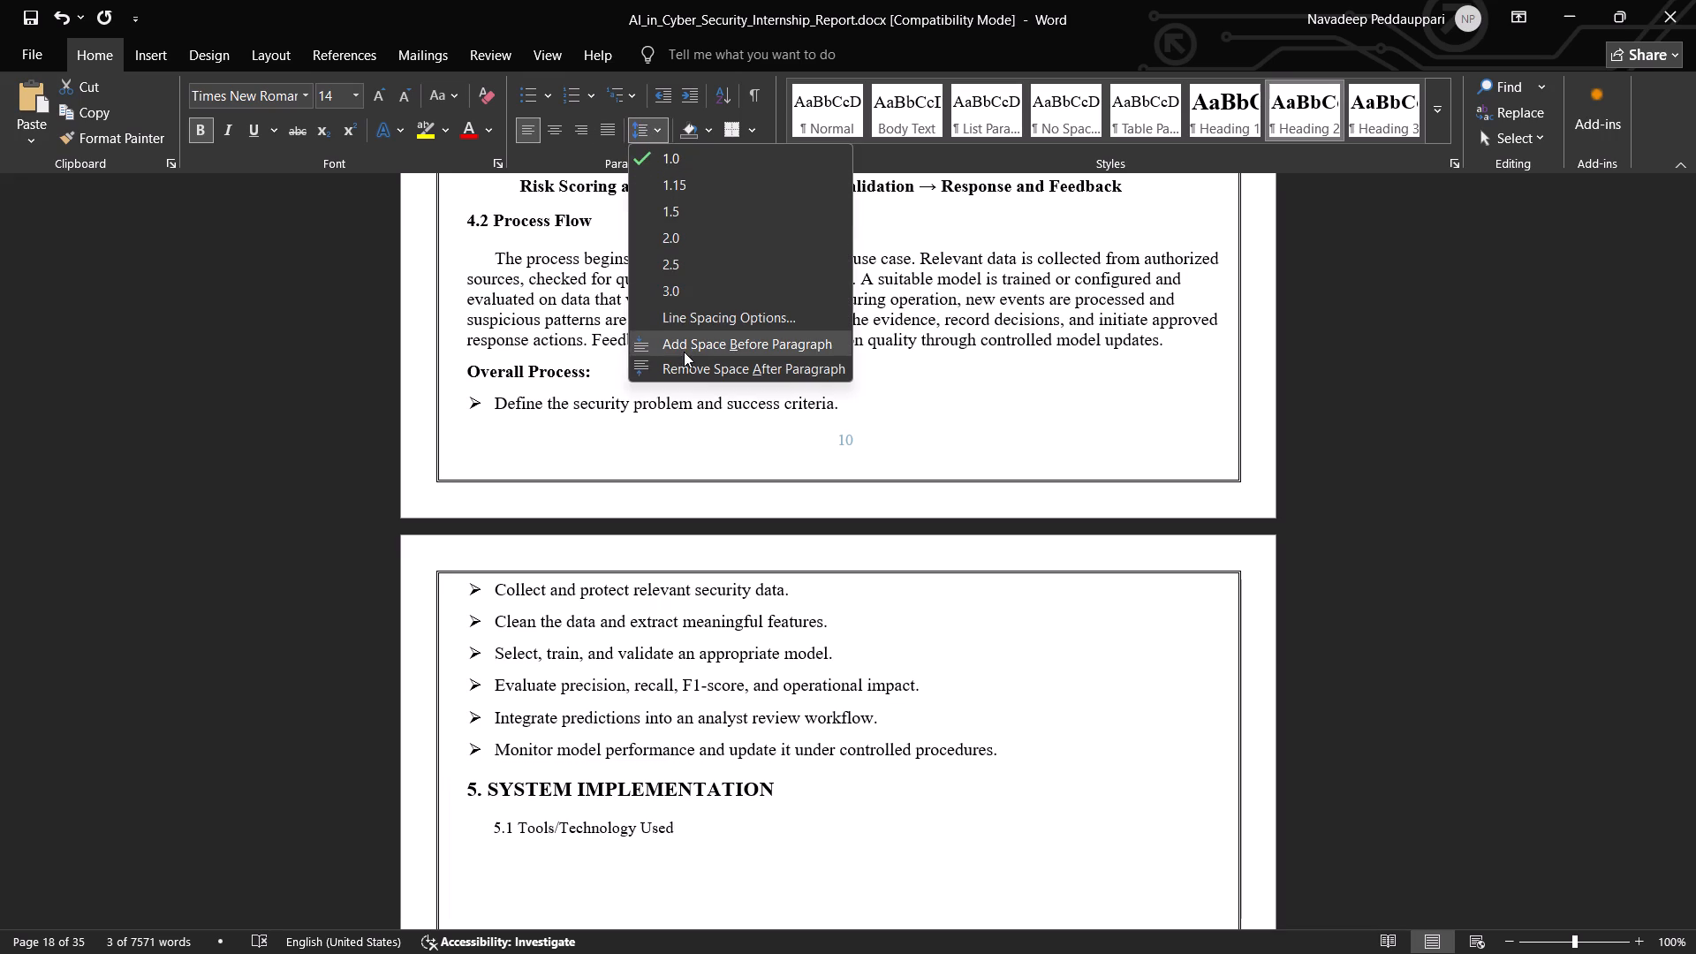
left_click(686, 348)
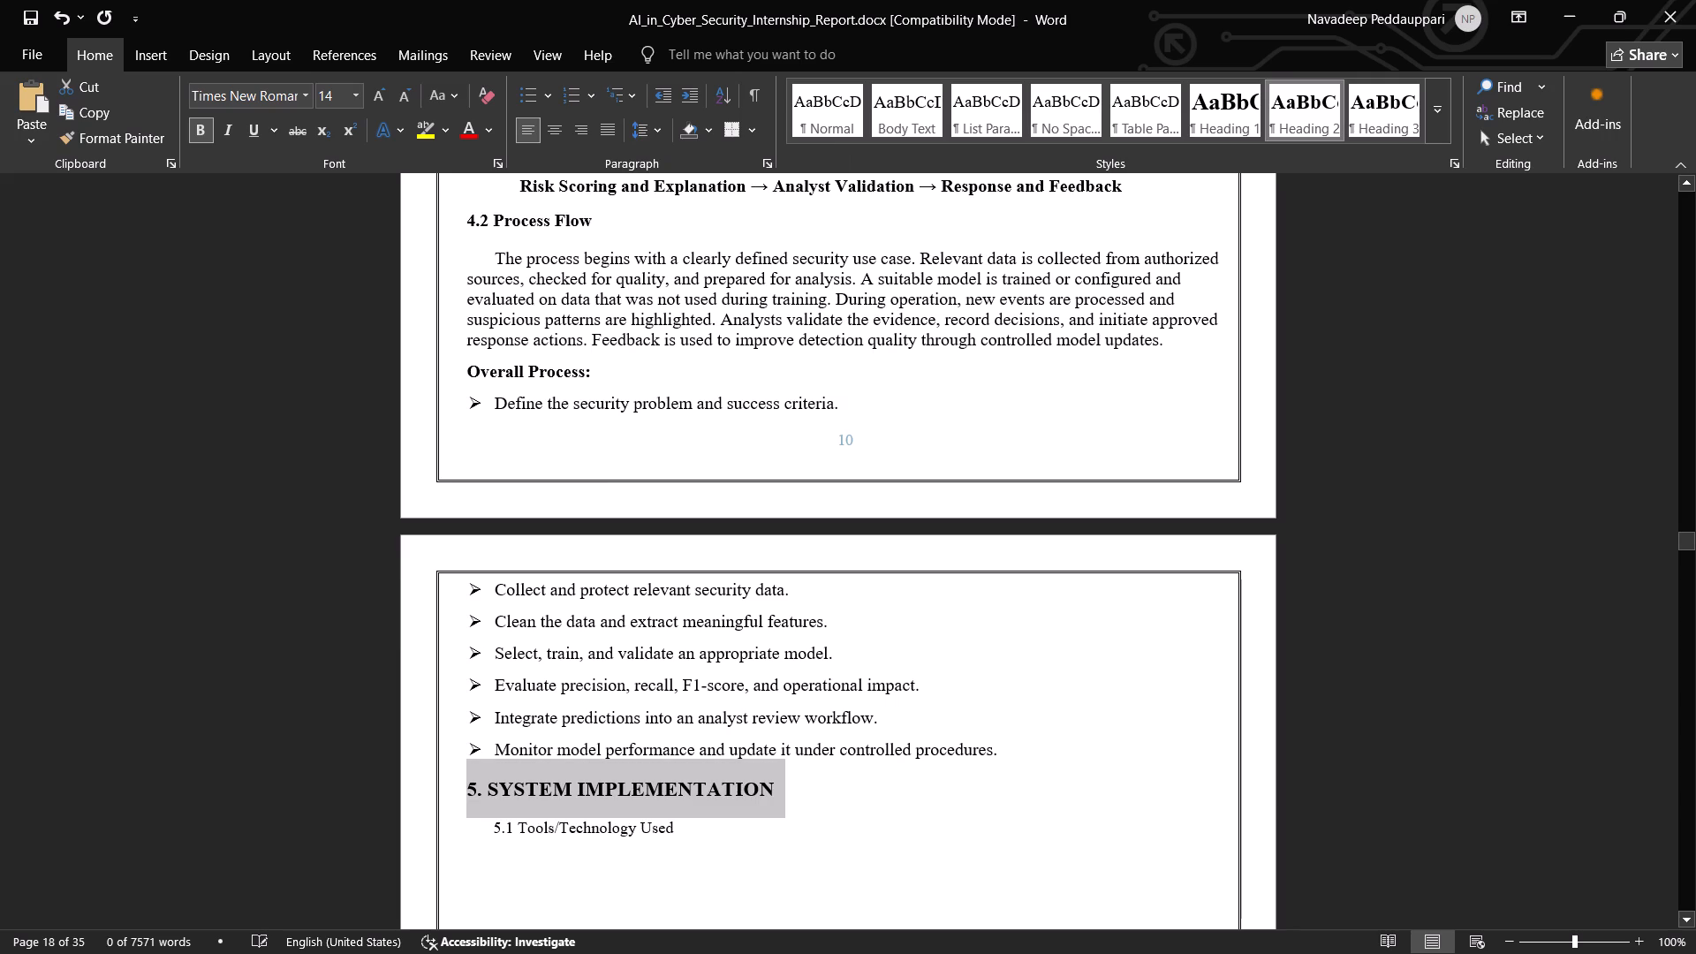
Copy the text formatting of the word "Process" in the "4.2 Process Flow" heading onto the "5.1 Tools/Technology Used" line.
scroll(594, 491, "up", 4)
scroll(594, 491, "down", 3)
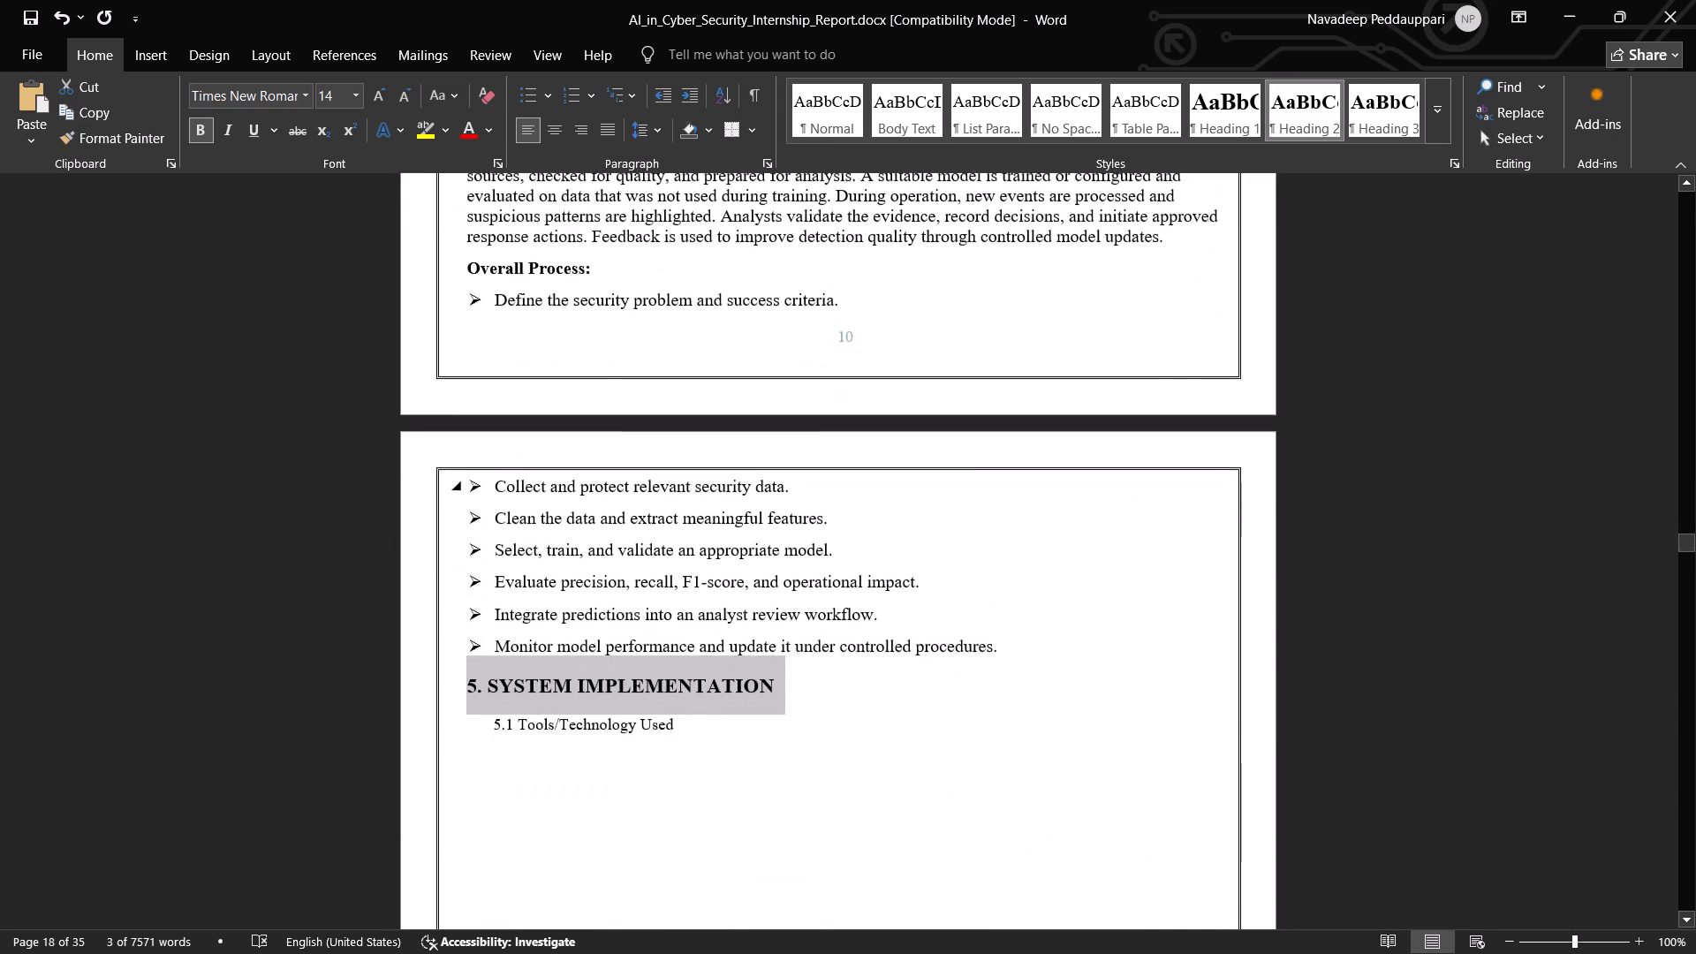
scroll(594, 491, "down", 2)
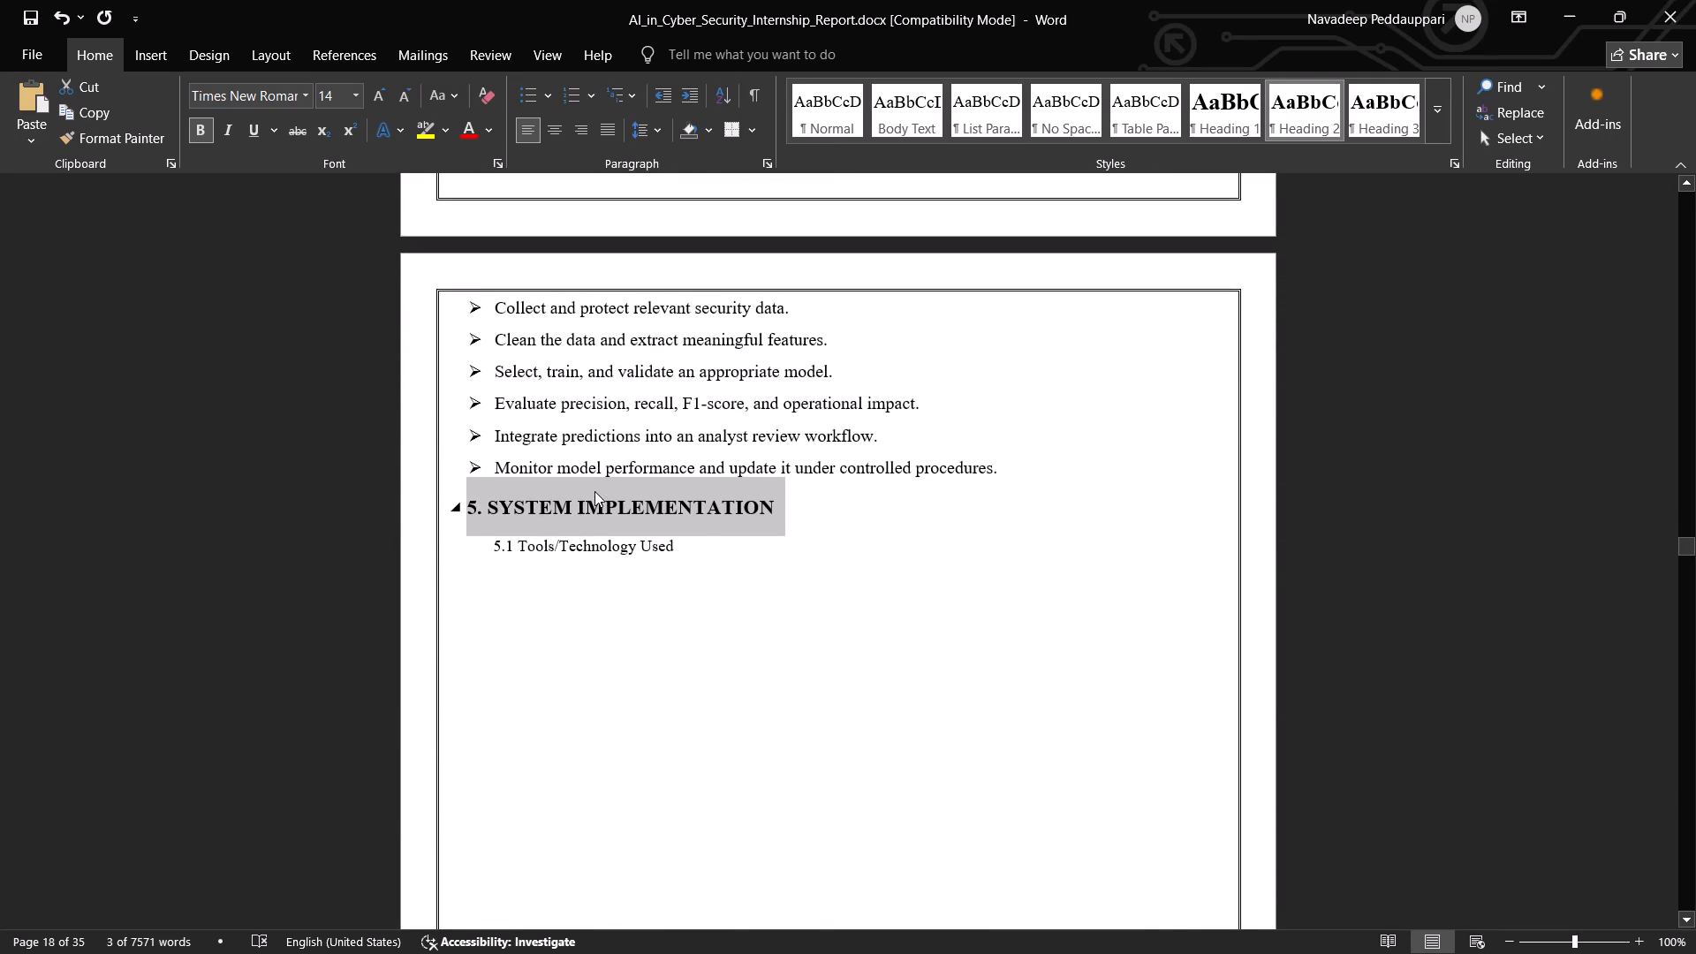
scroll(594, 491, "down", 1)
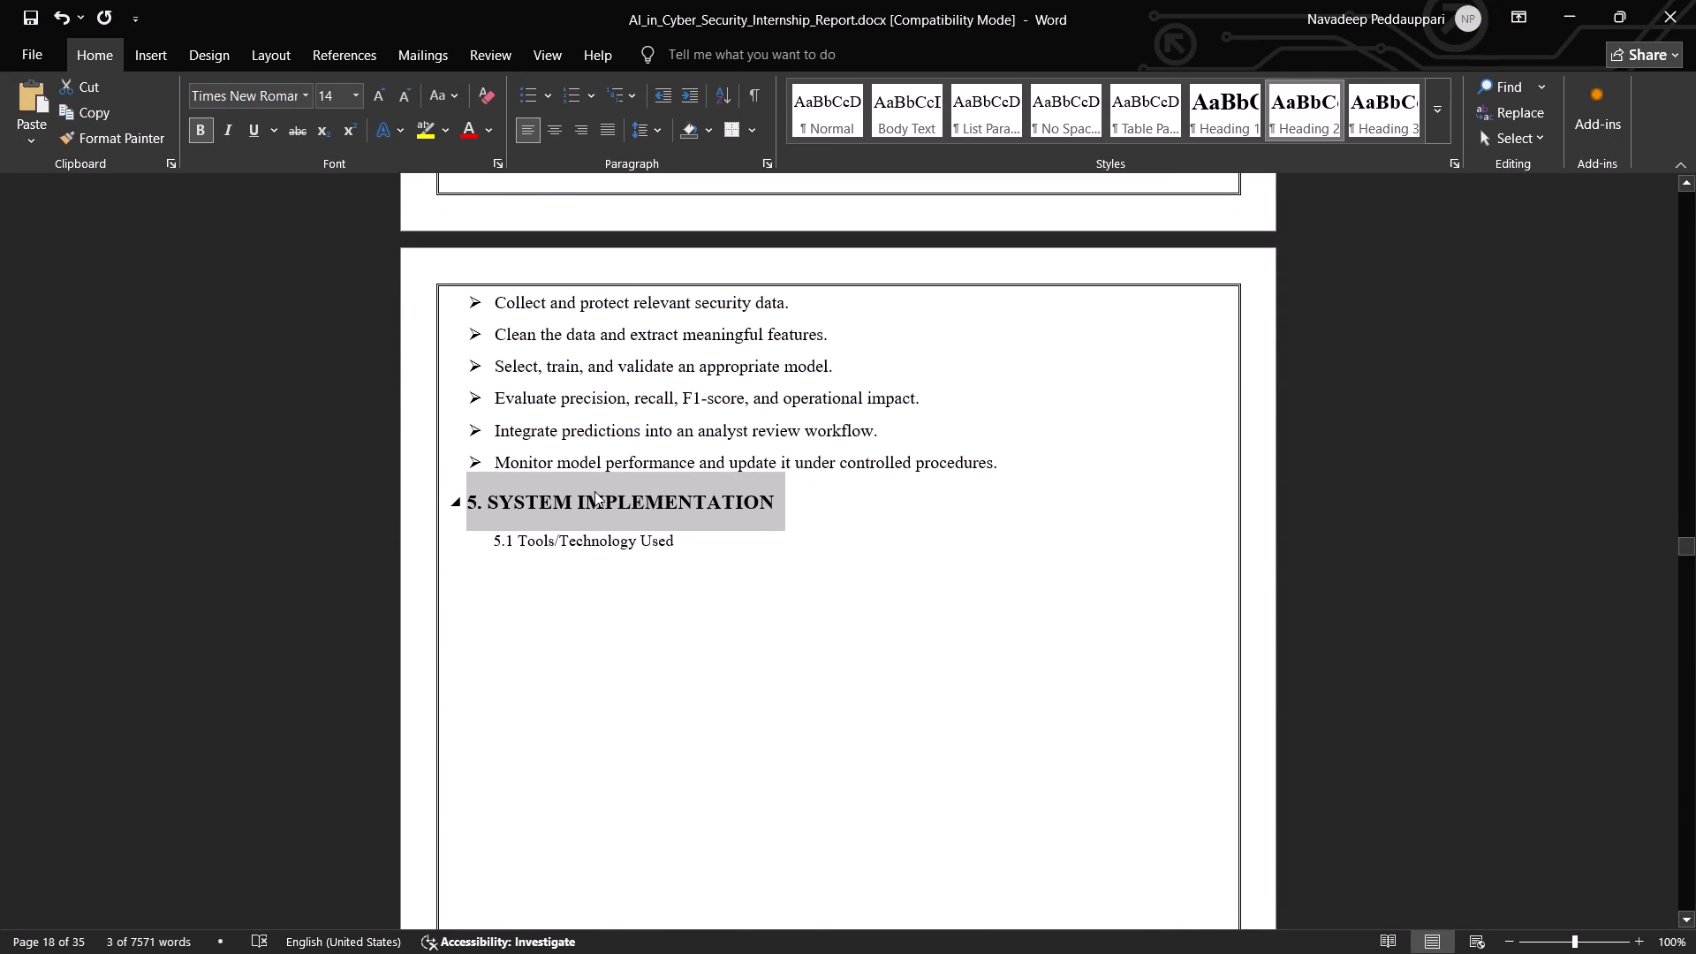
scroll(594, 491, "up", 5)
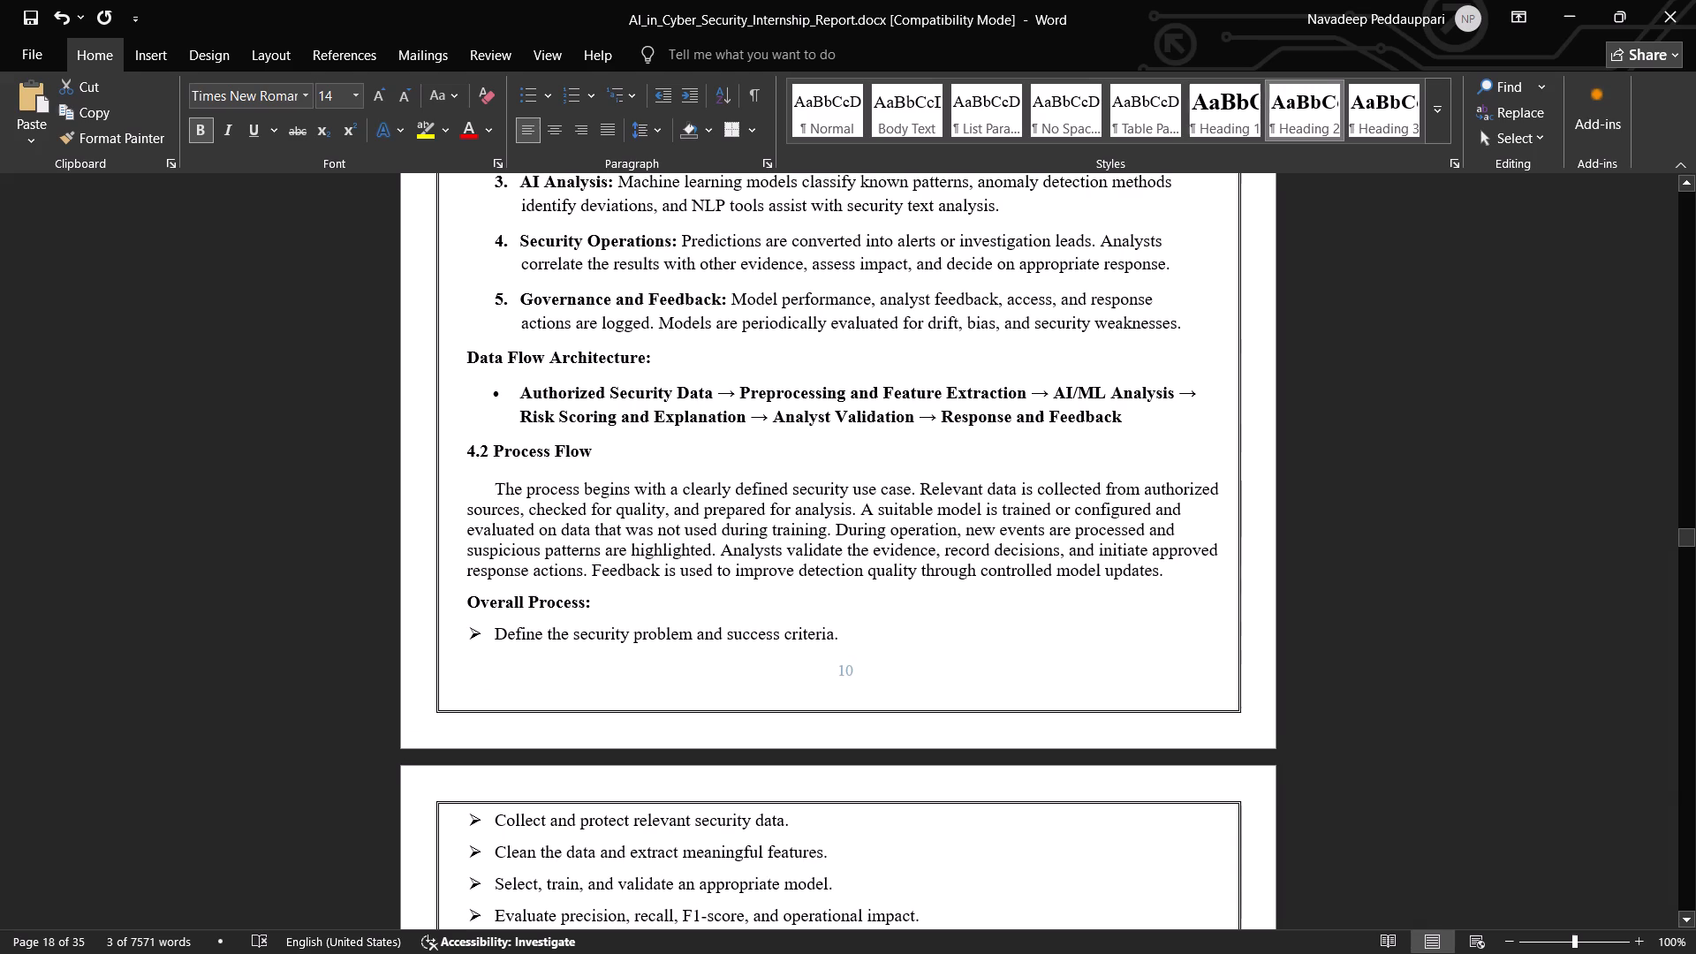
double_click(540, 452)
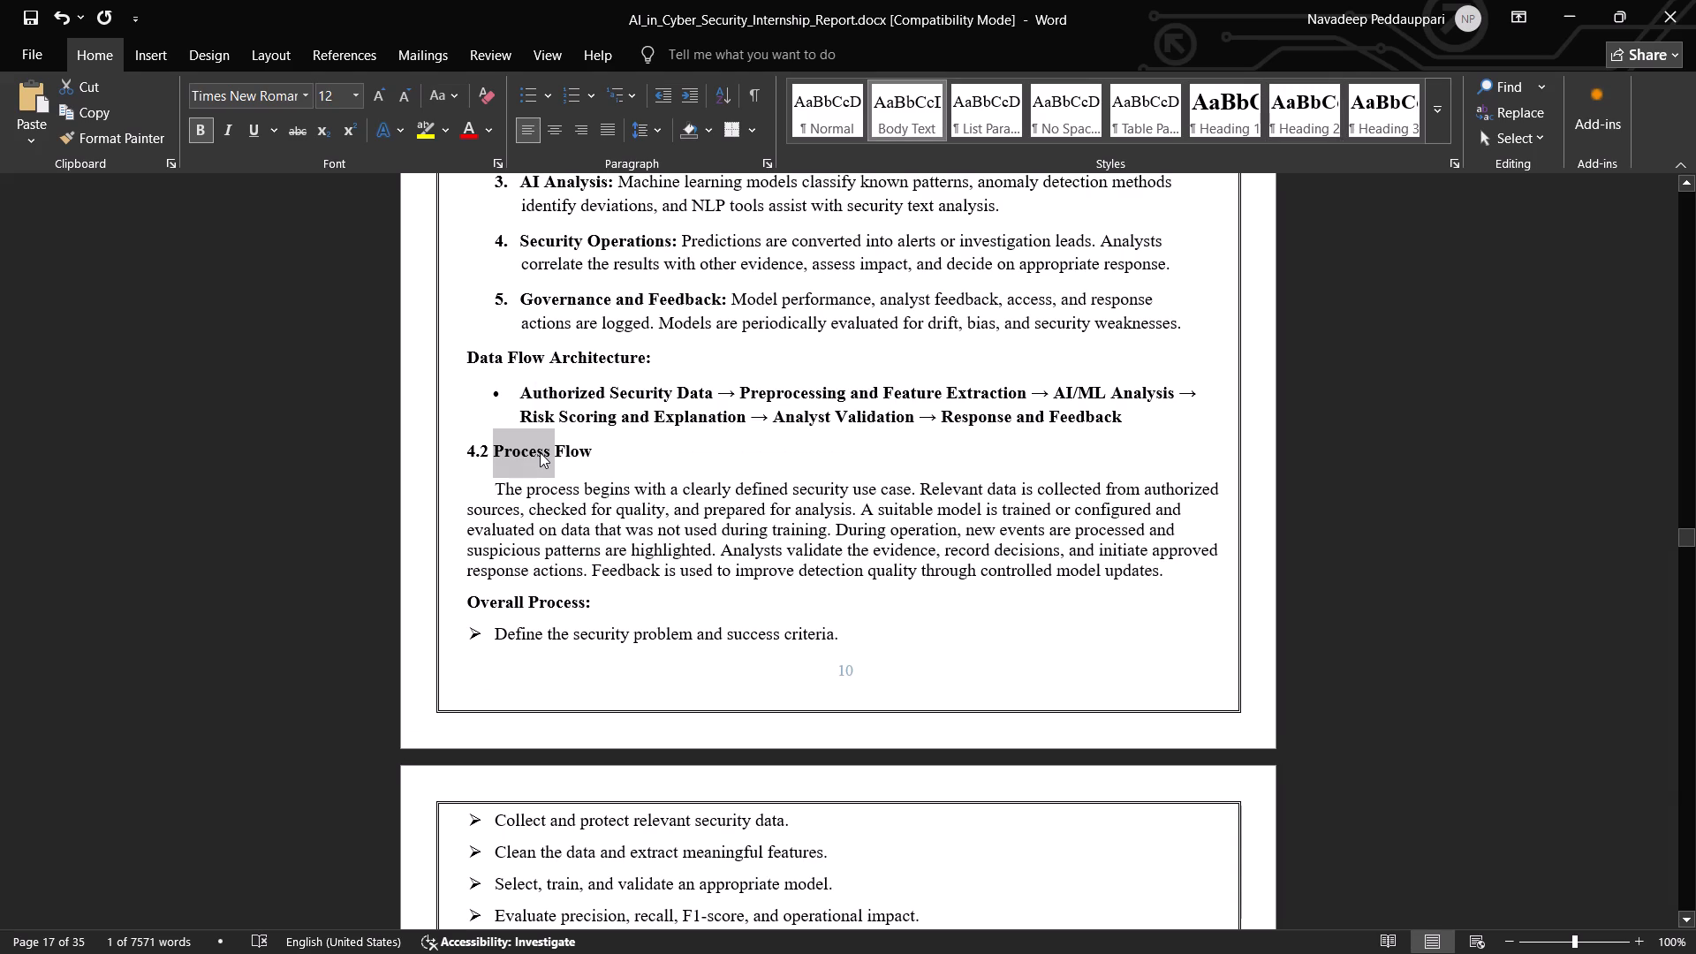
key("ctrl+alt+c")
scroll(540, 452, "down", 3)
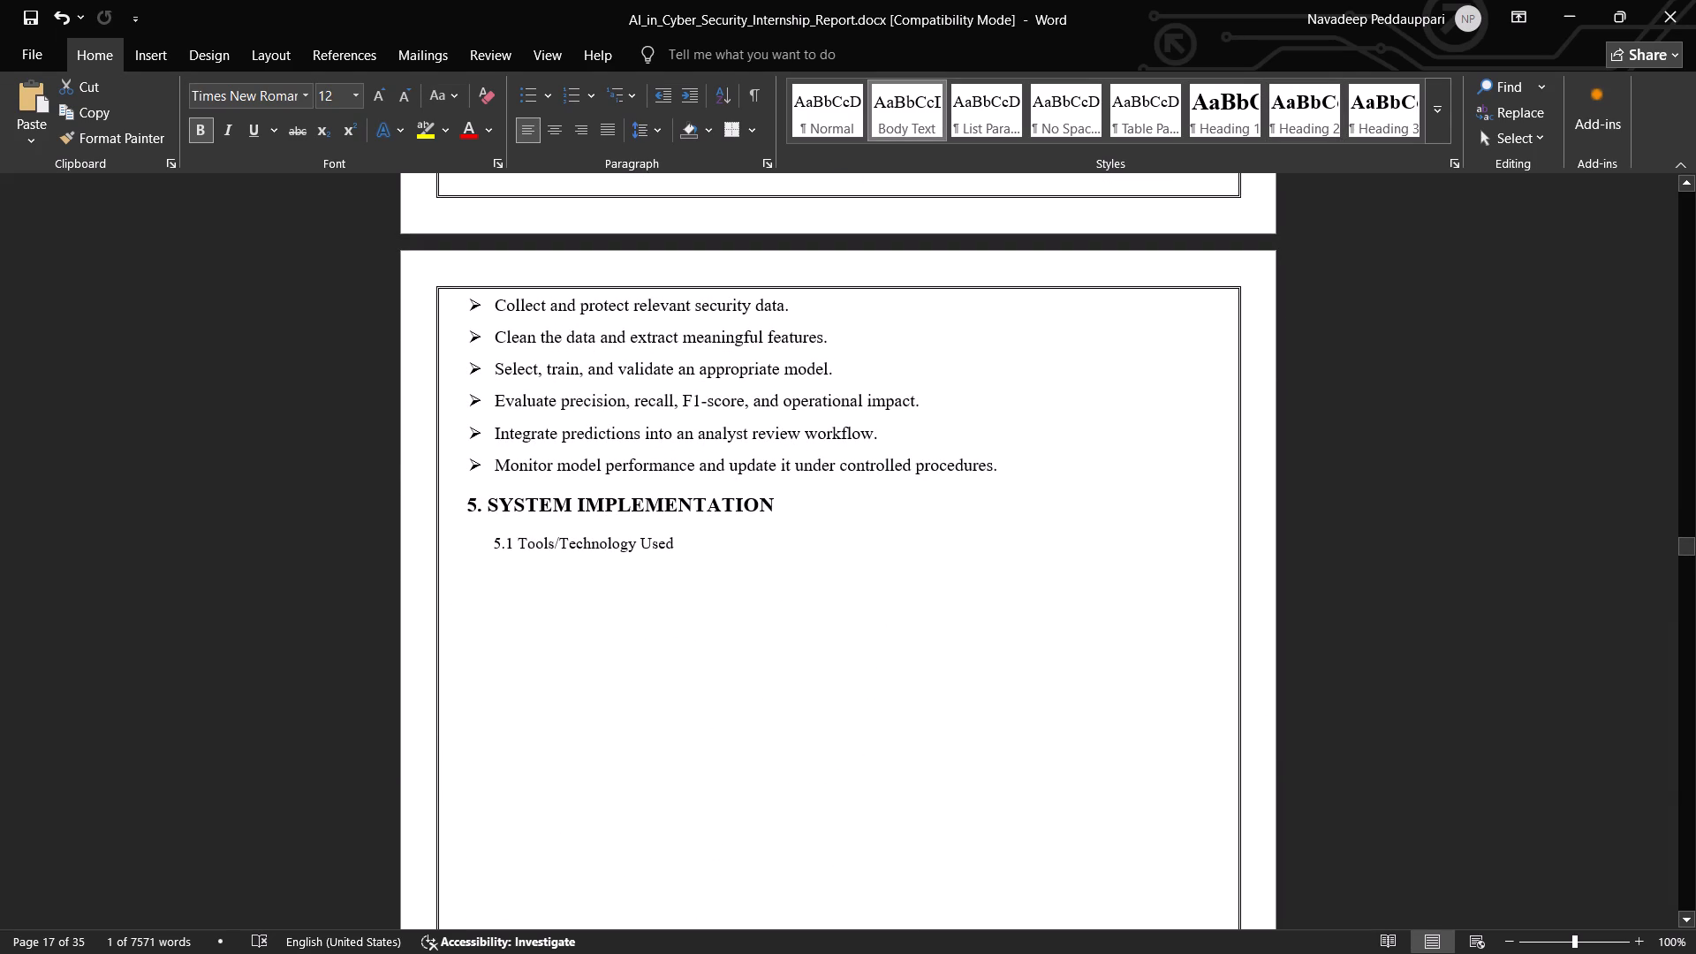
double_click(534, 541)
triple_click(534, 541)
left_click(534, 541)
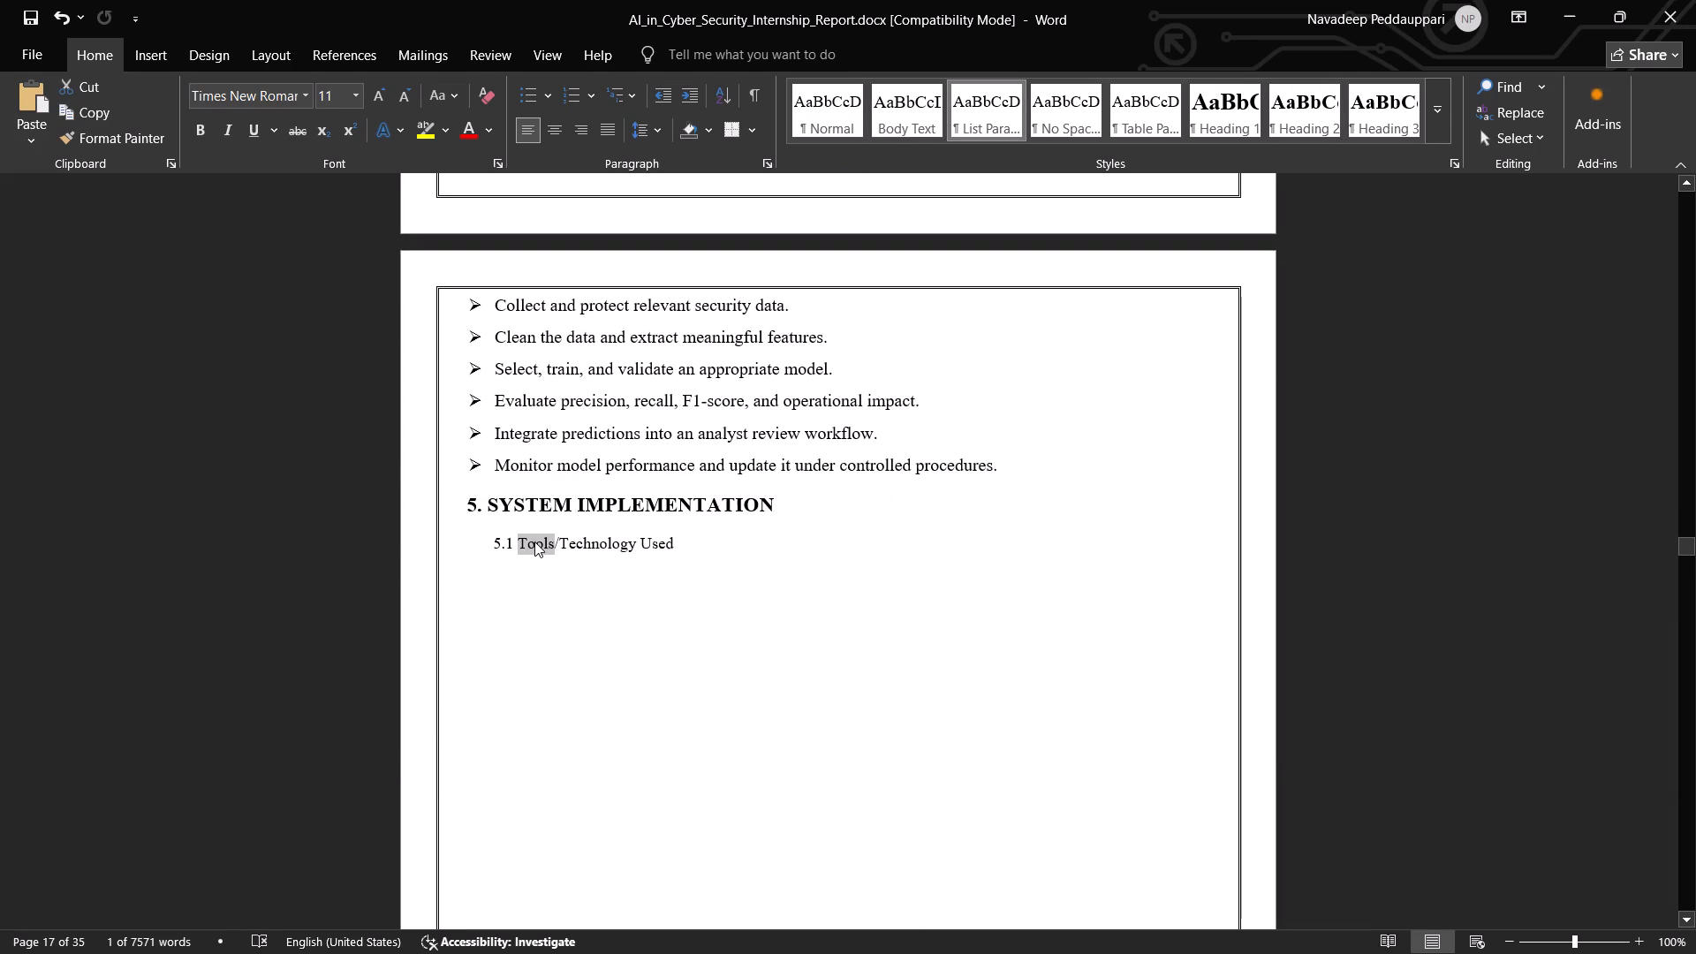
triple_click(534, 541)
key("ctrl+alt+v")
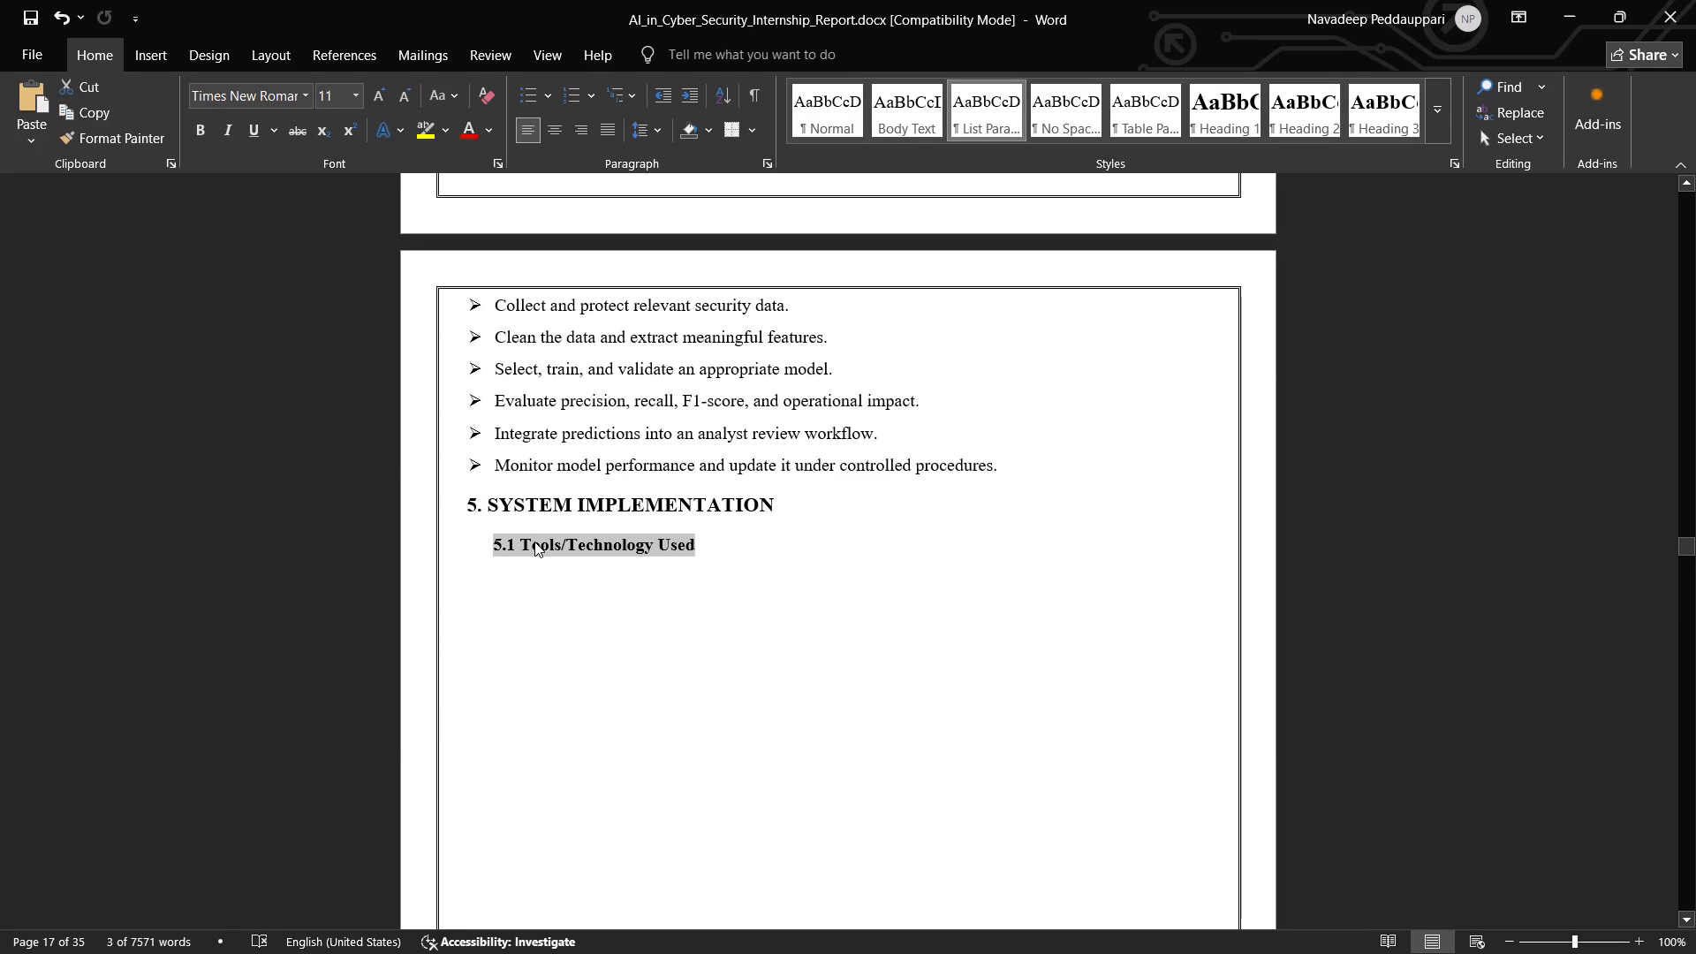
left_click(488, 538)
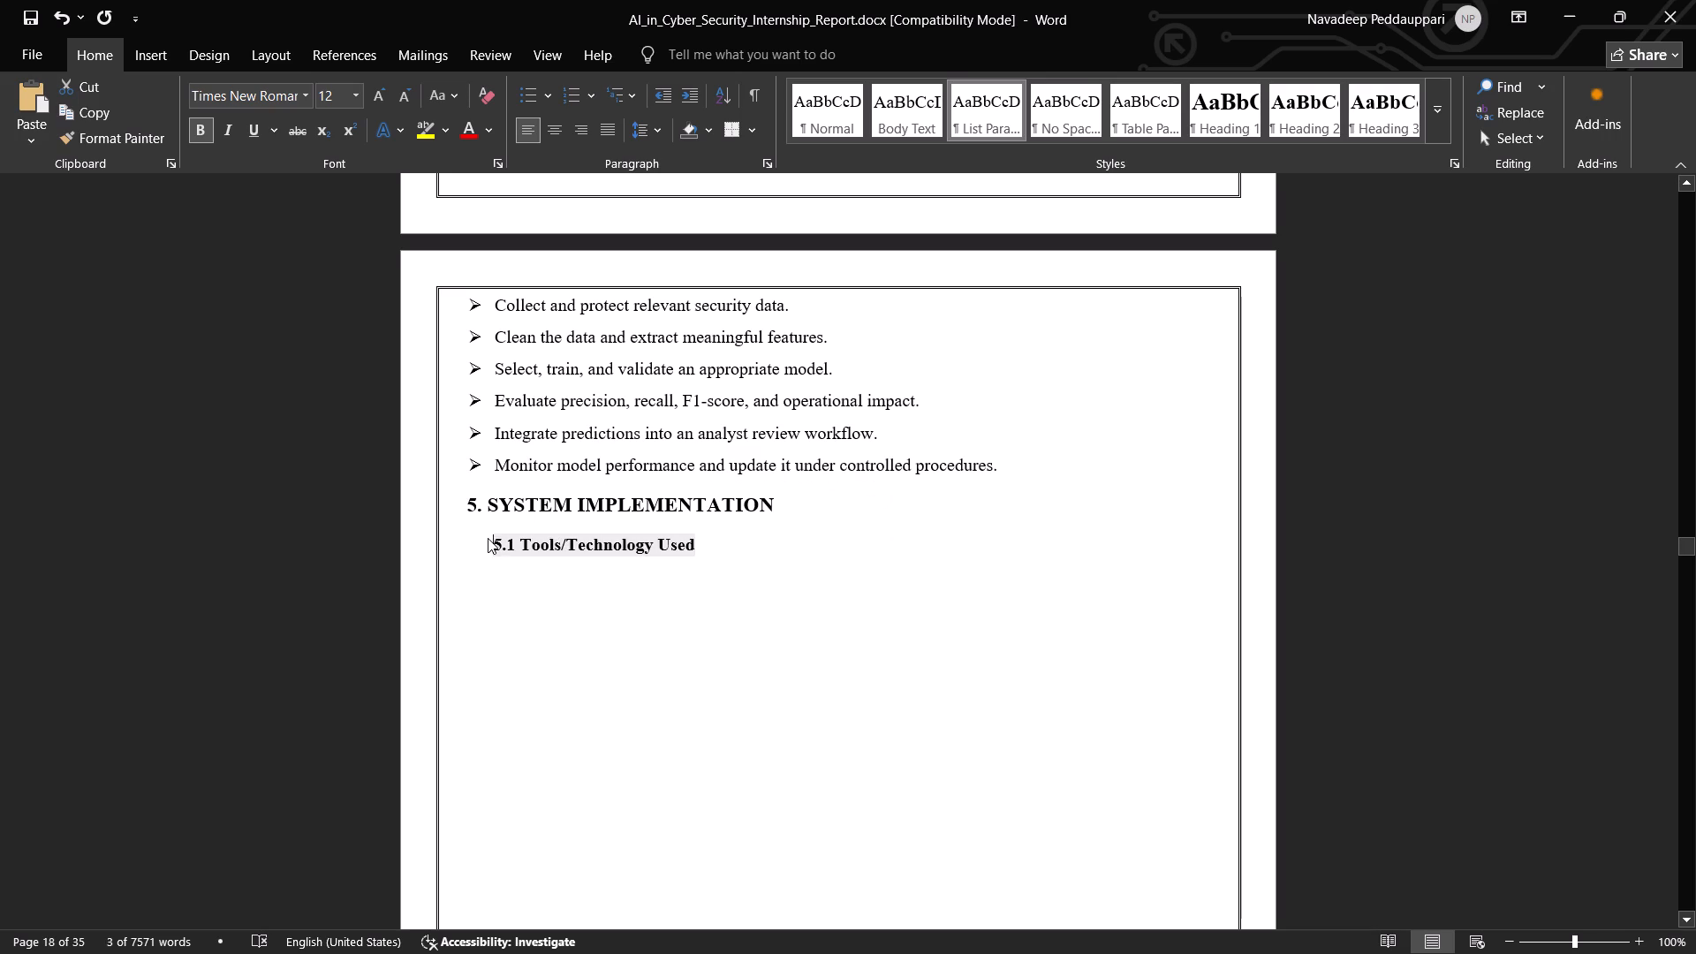
Copy the formatting of the whole "4.2 Process Flow" heading paragraph onto the "5.1 Tools/Technology Used" line.
scroll(556, 492, "up", 3)
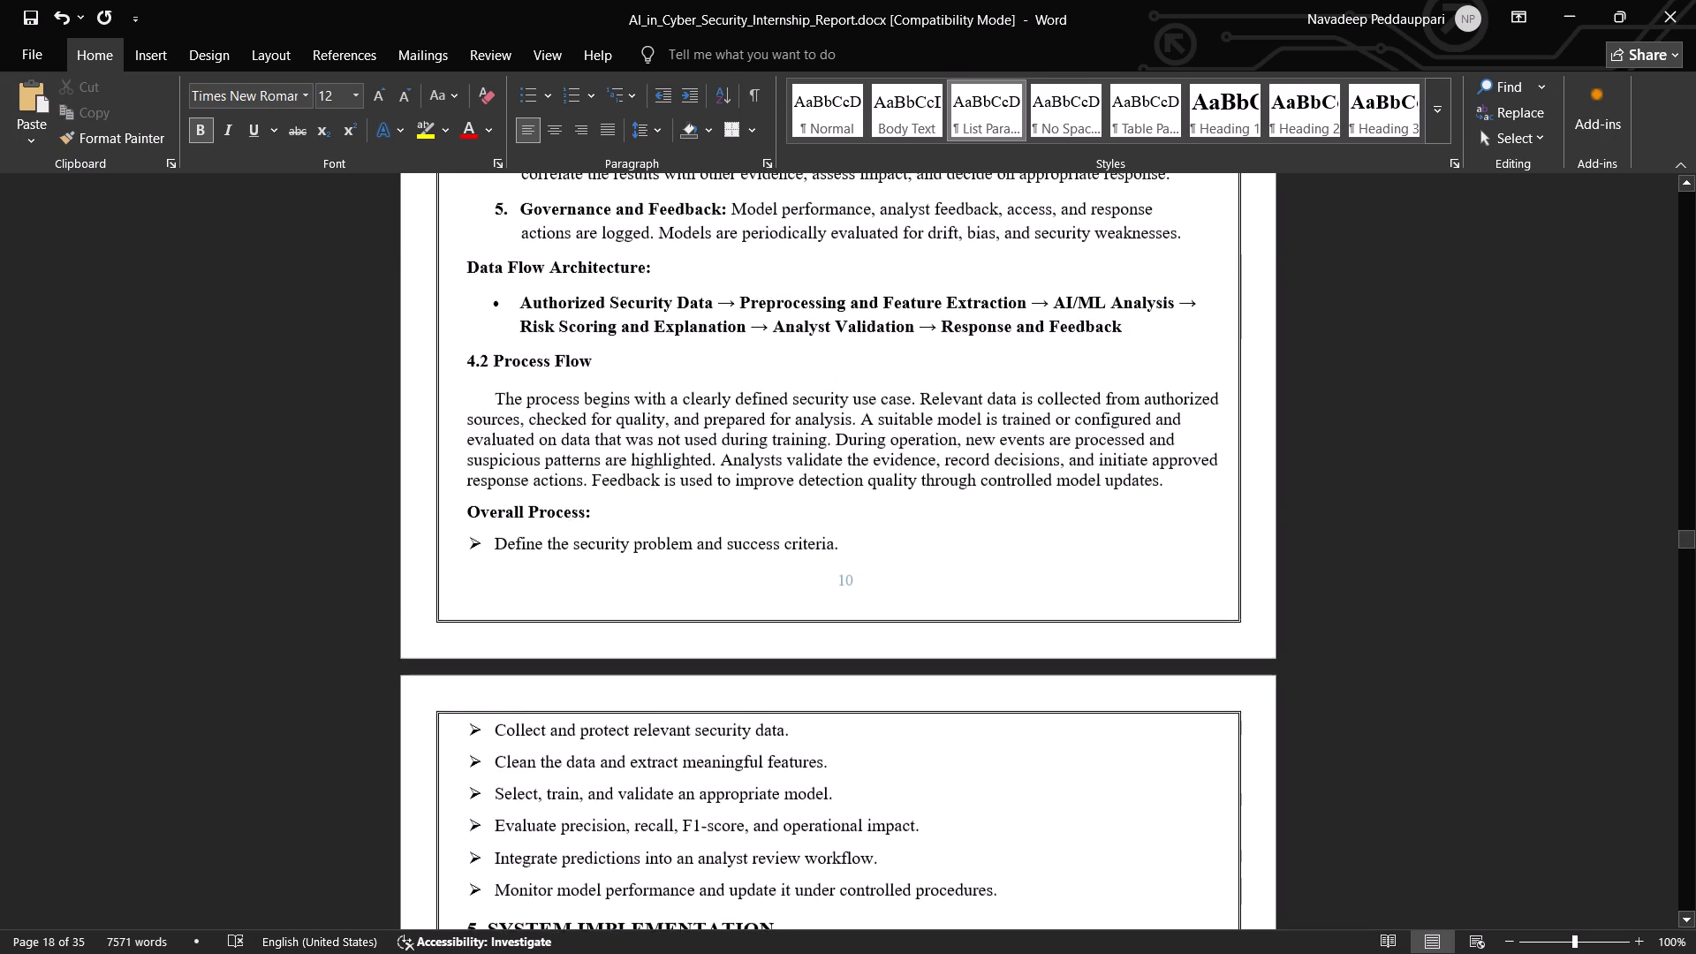
scroll(556, 492, "up", 1)
triple_click(508, 527)
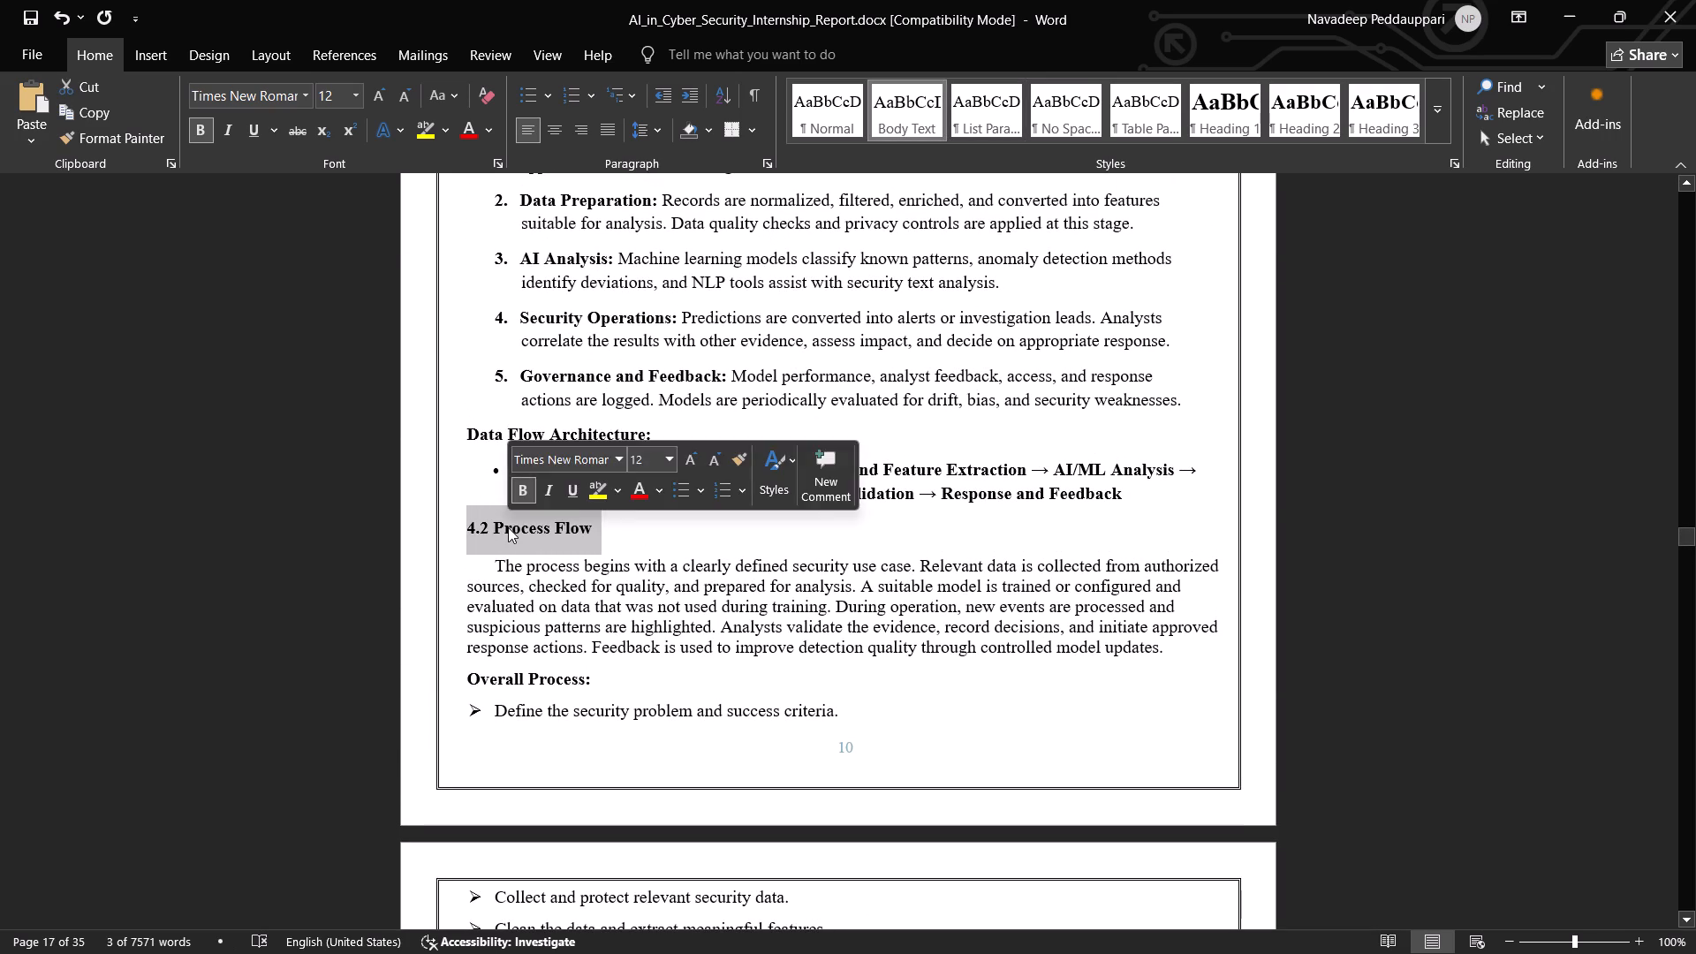
key("ctrl+alt+c")
scroll(508, 527, "down", 3)
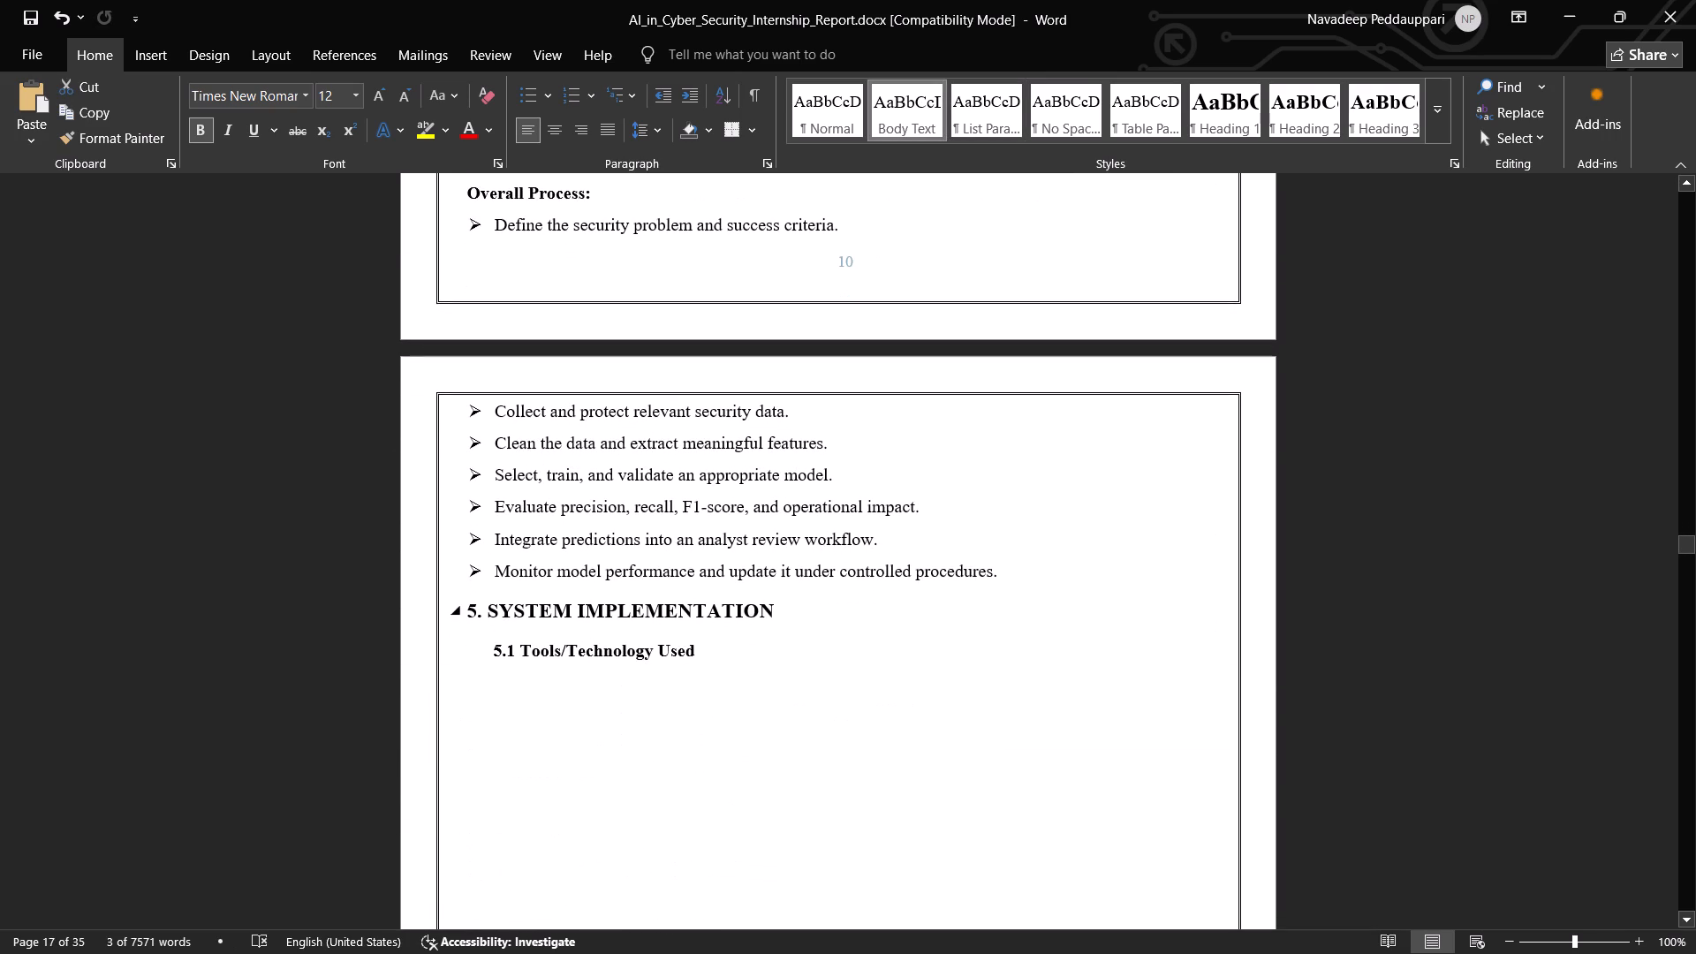
triple_click(515, 643)
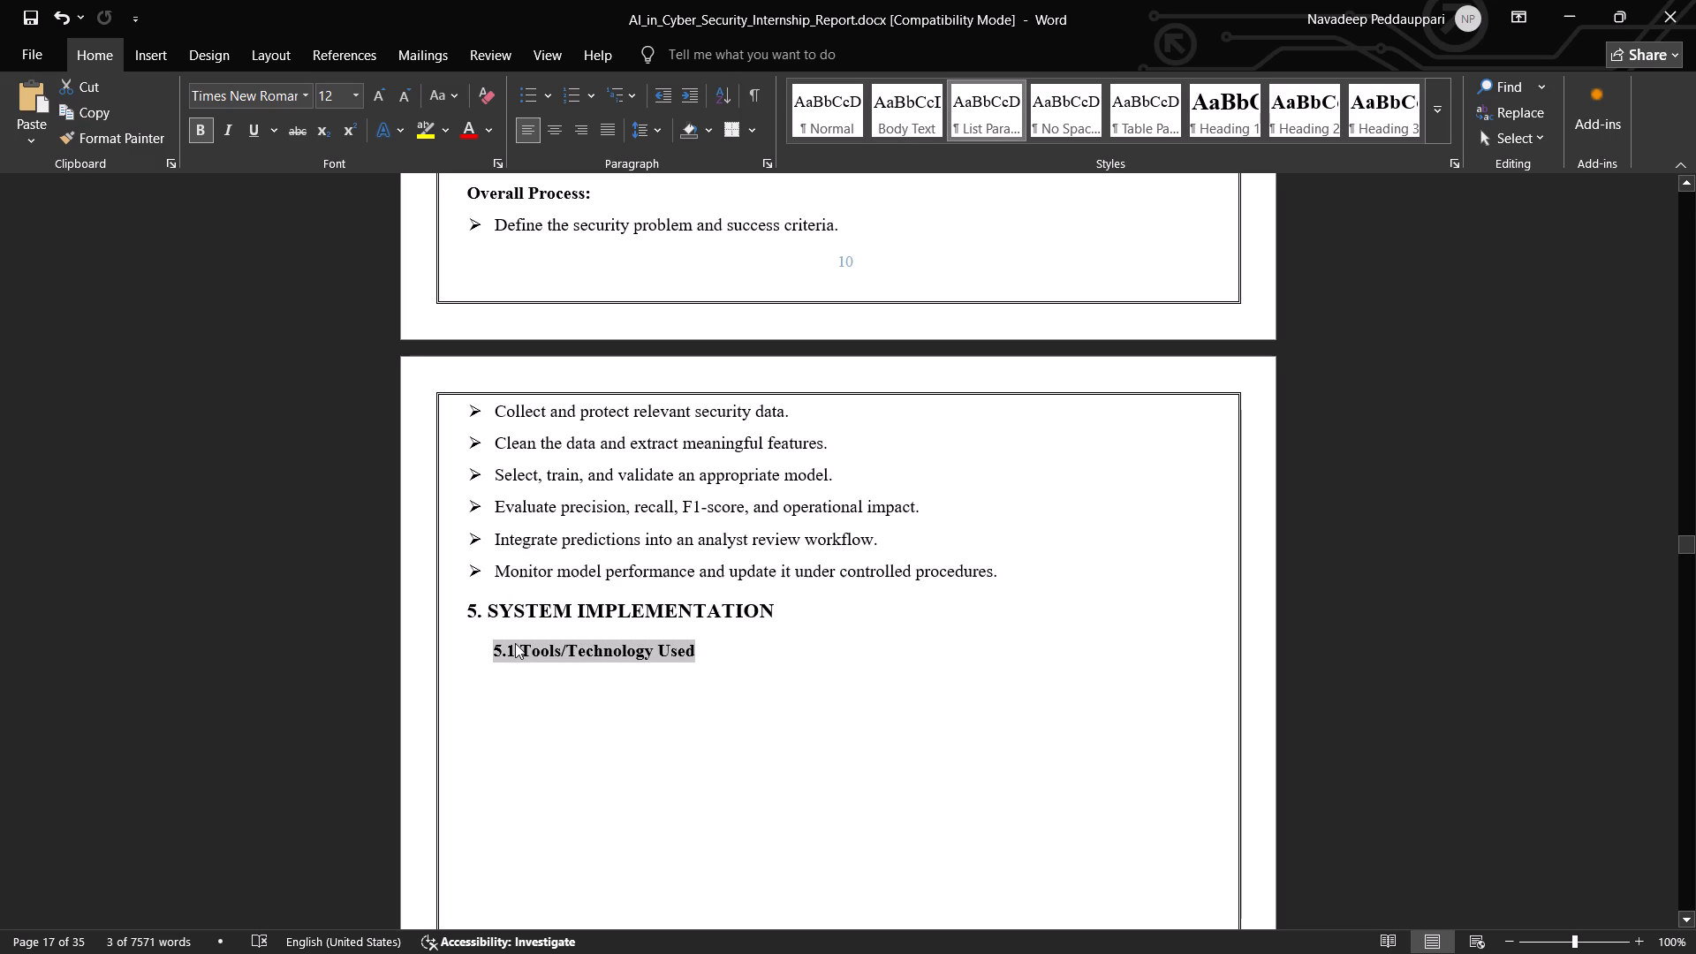
key("ctrl+alt+v")
Remove the break after the "5.1 Tools/Technology Used" heading and place the following technologies text directly below as its own paragraph.
scroll(621, 643, "down", 1)
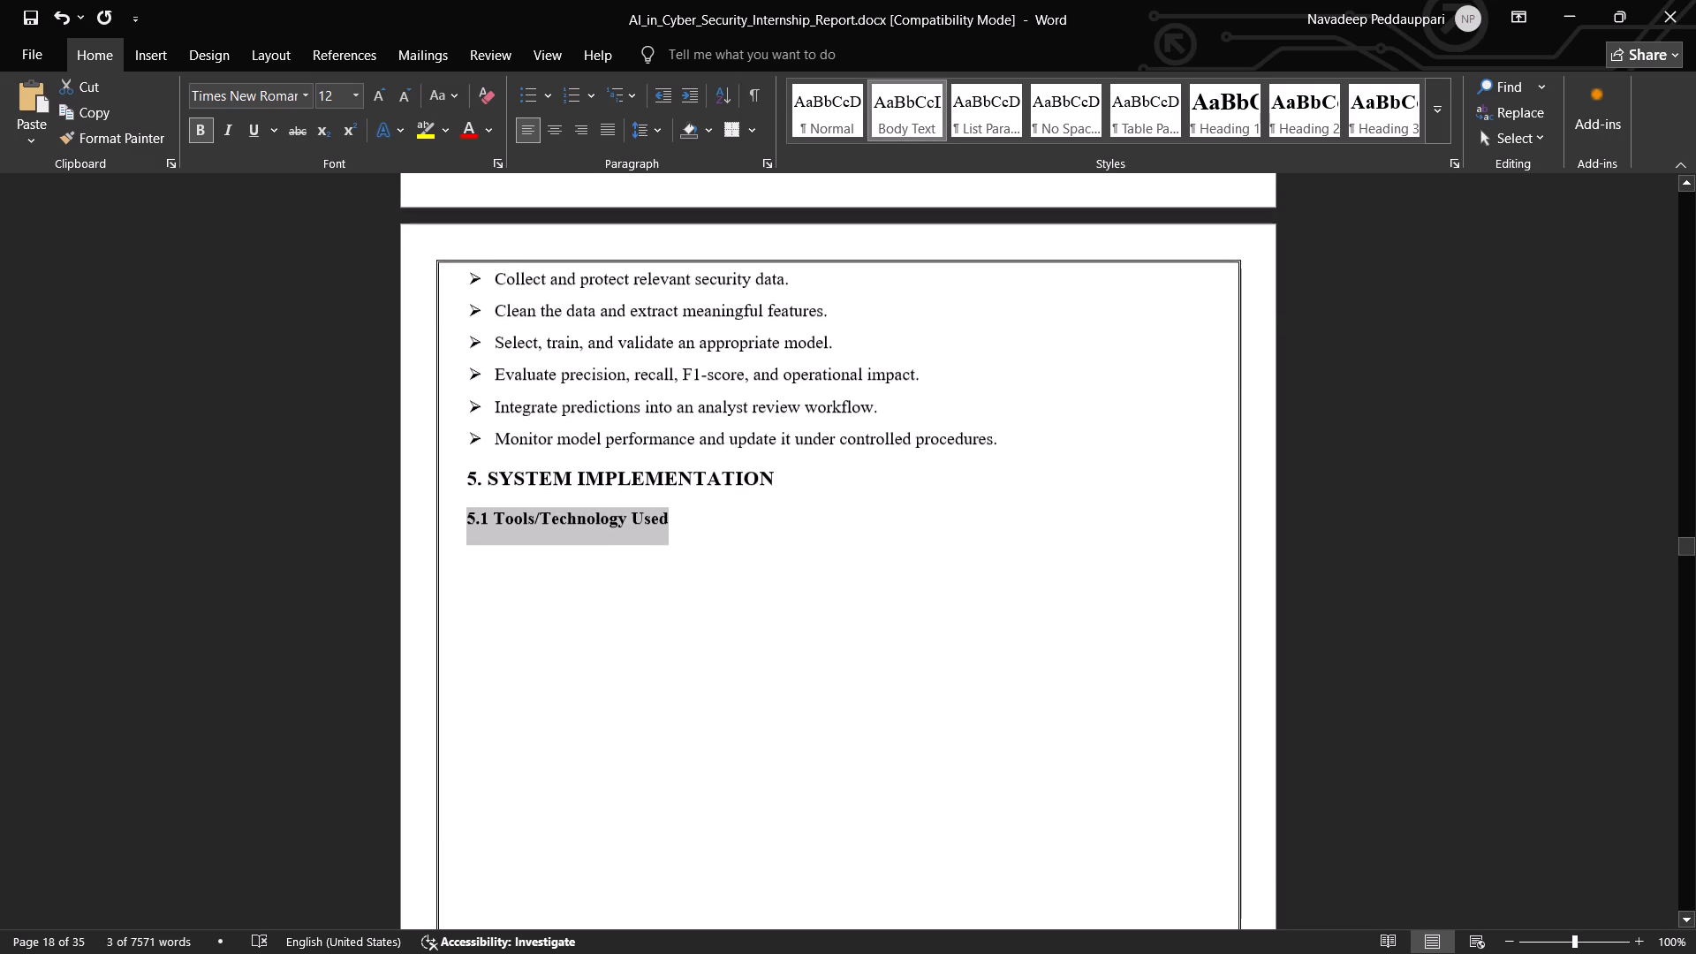
scroll(621, 643, "down", 1)
left_click(702, 552)
key("Delete")
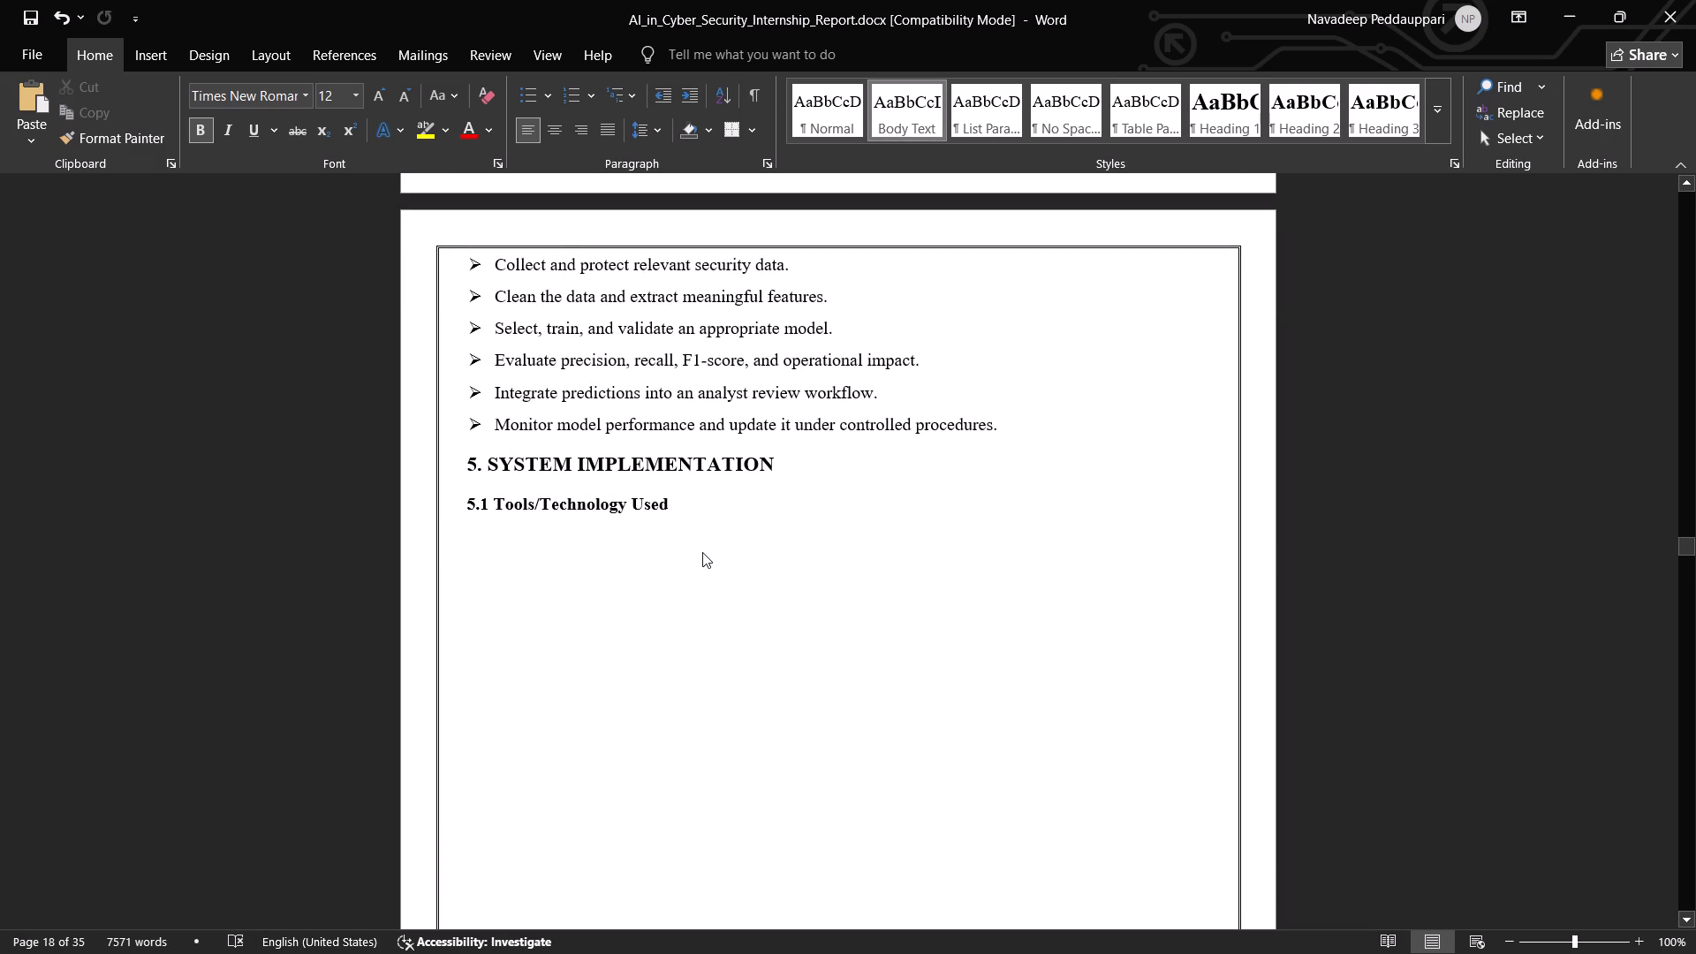
key("Return")
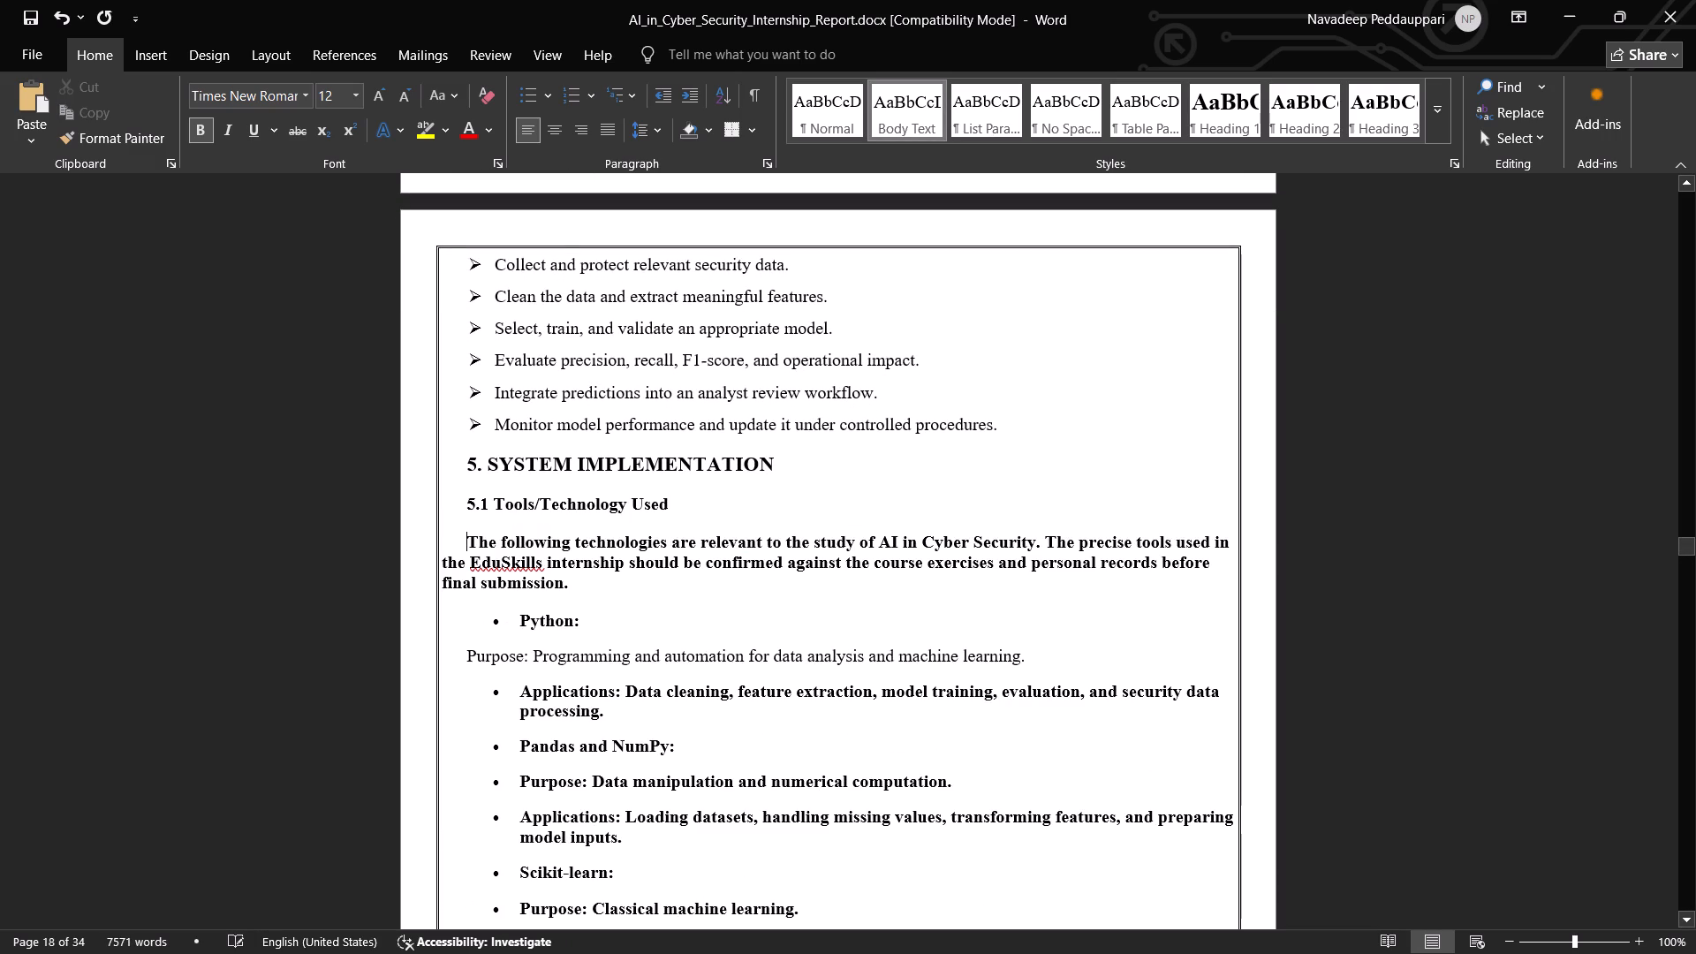
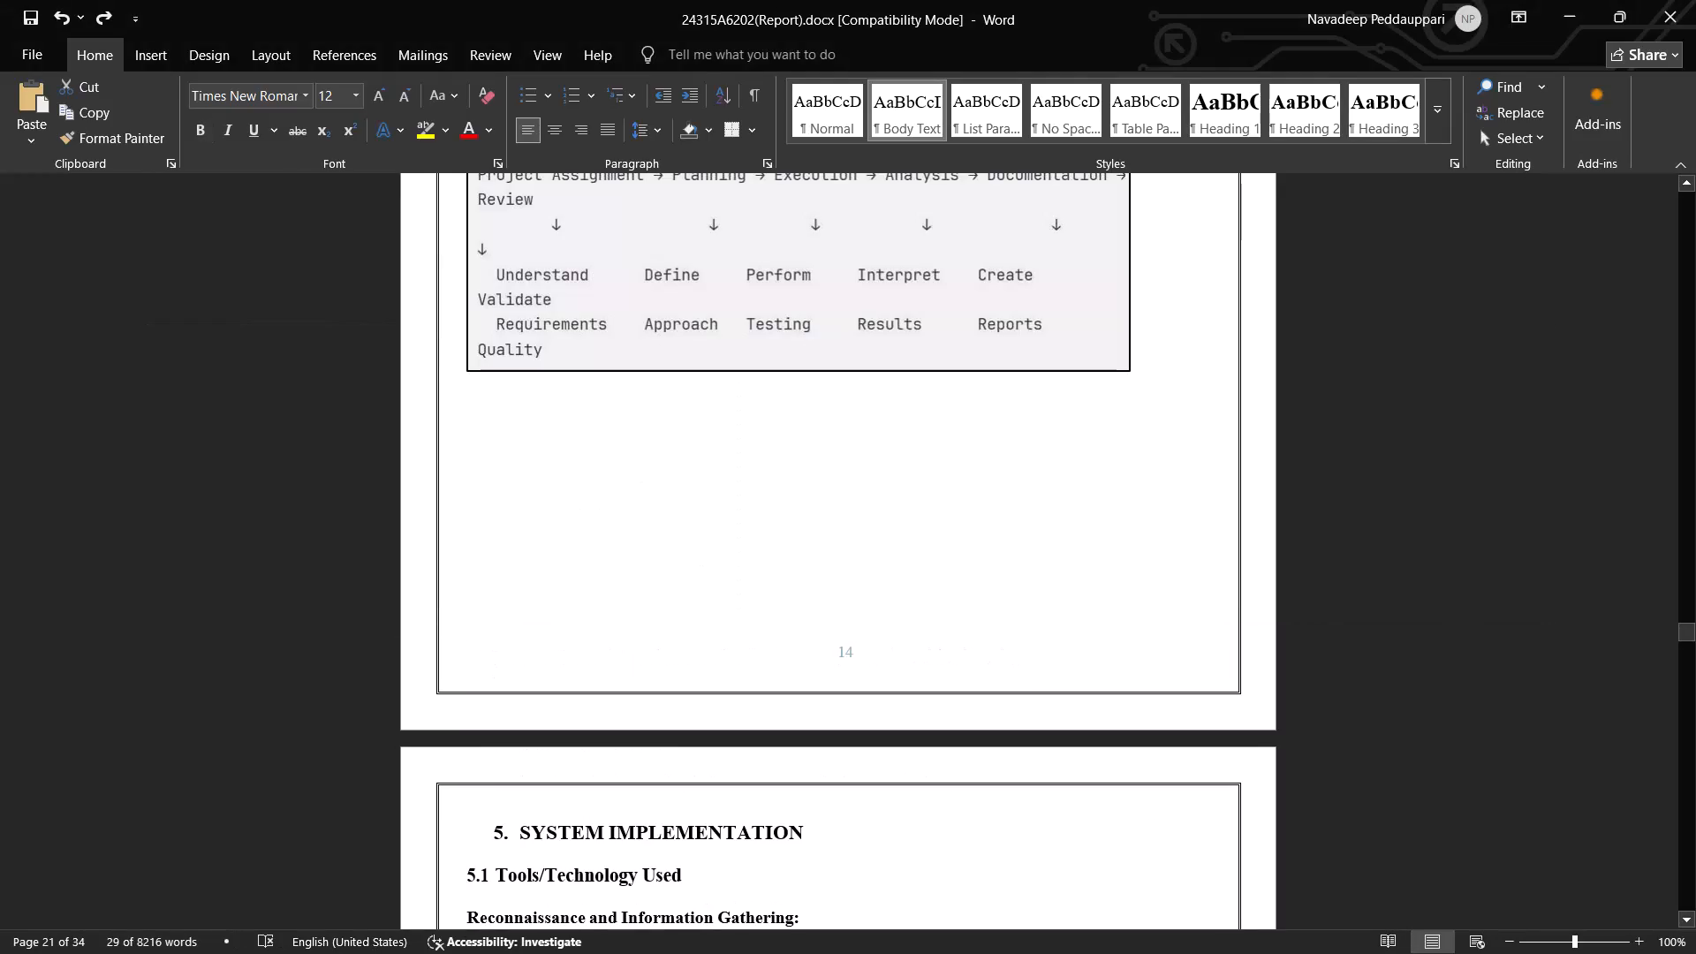
scroll(702, 552, "down", 5)
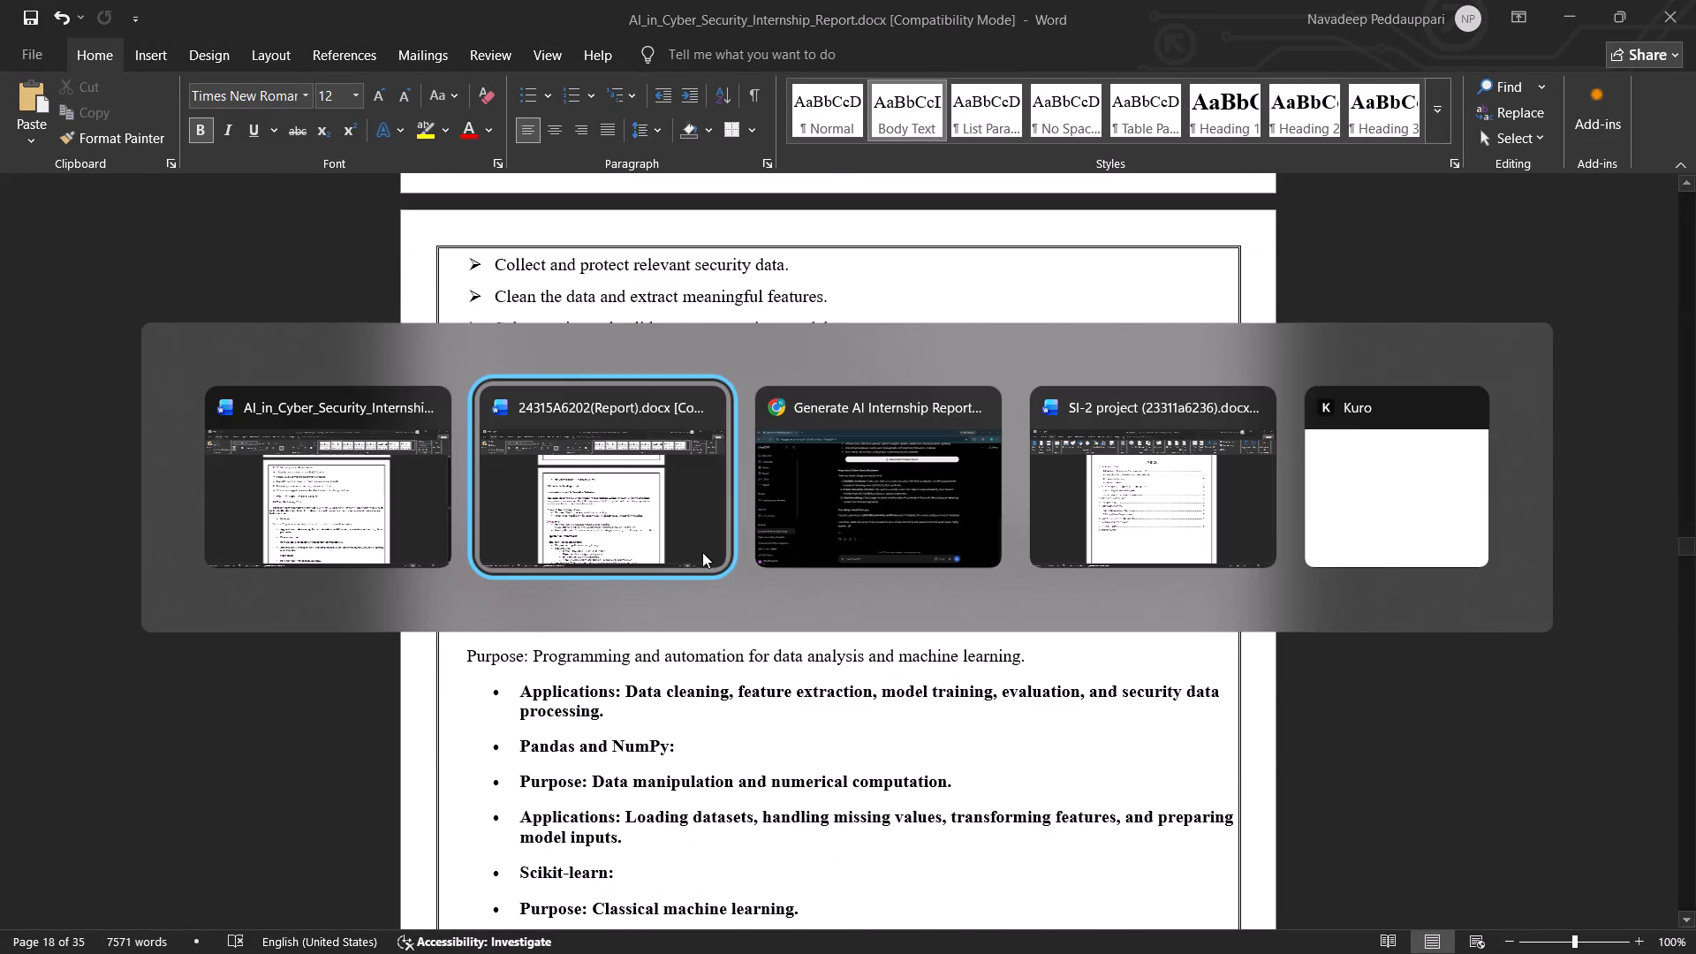
scroll(698, 594, "up", 1)
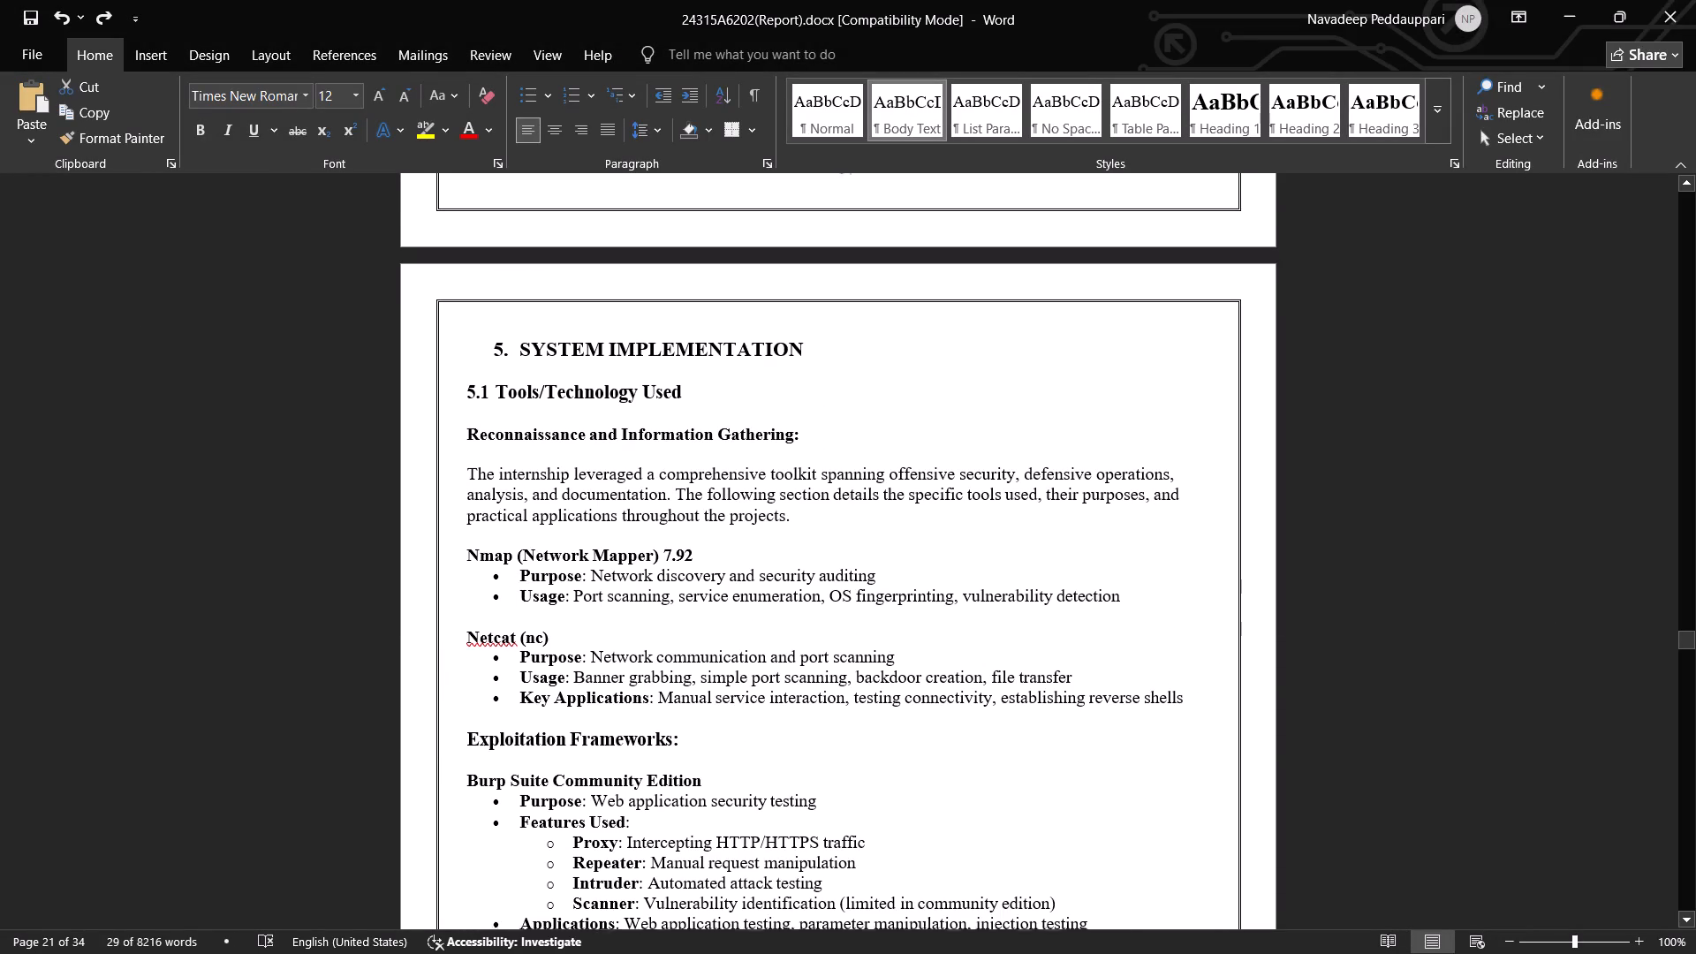
scroll(698, 594, "up", 1)
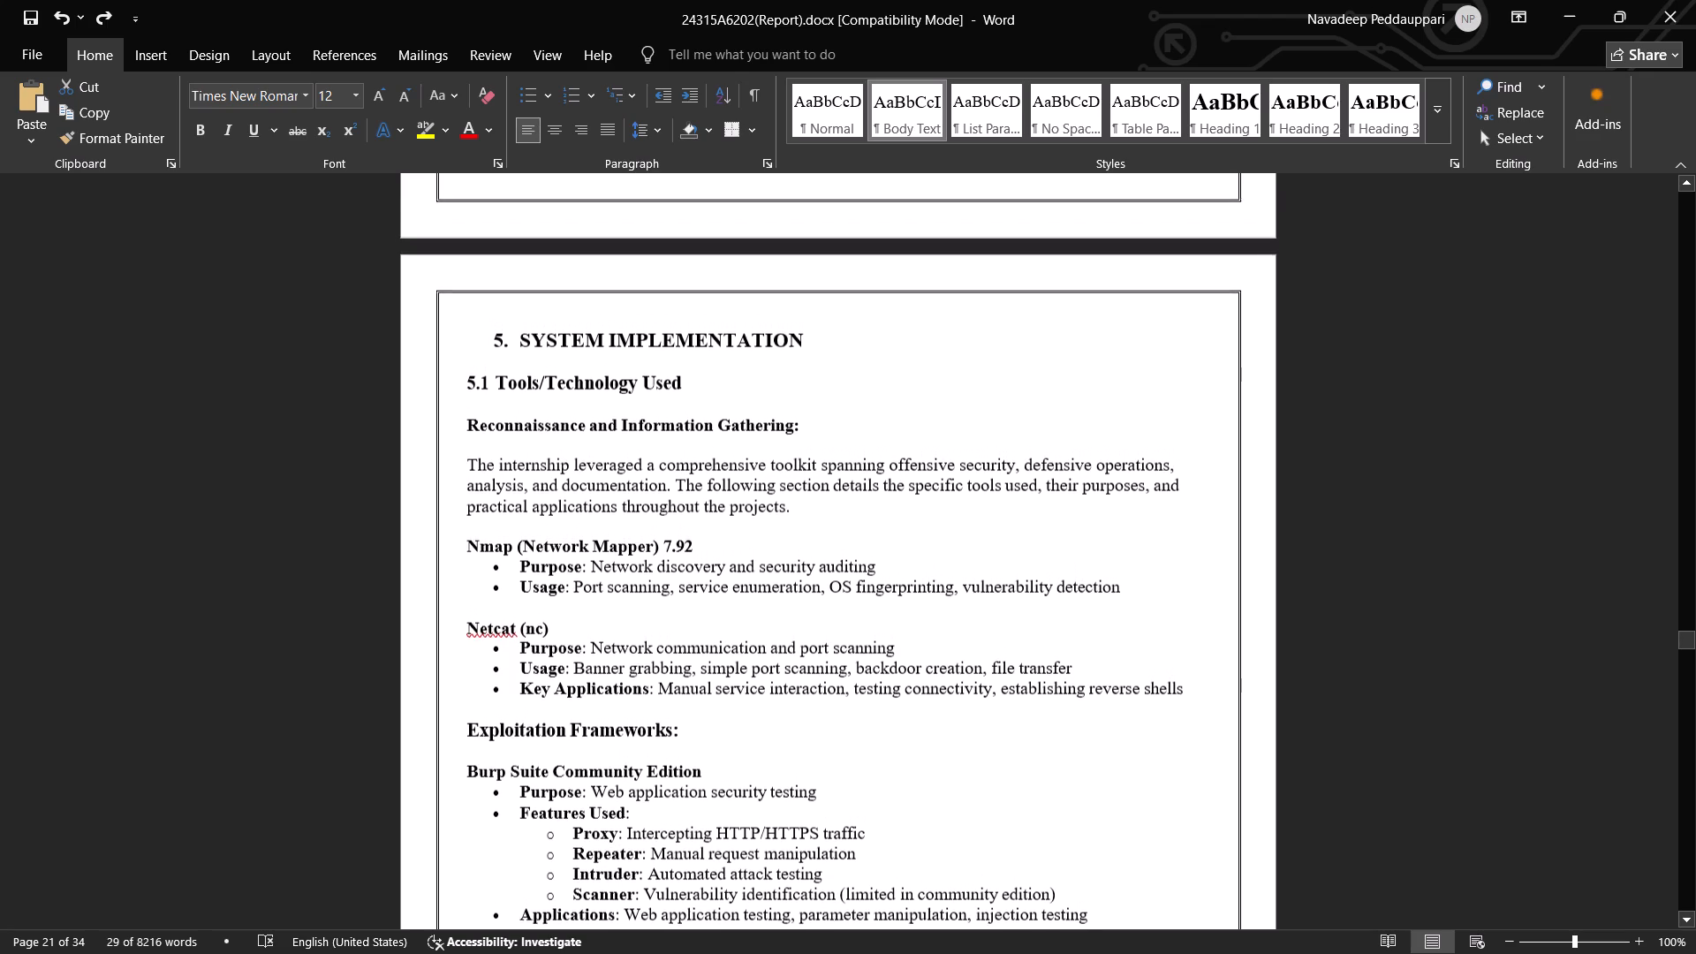
scroll(698, 594, "up", 1)
scroll(698, 594, "right", 1)
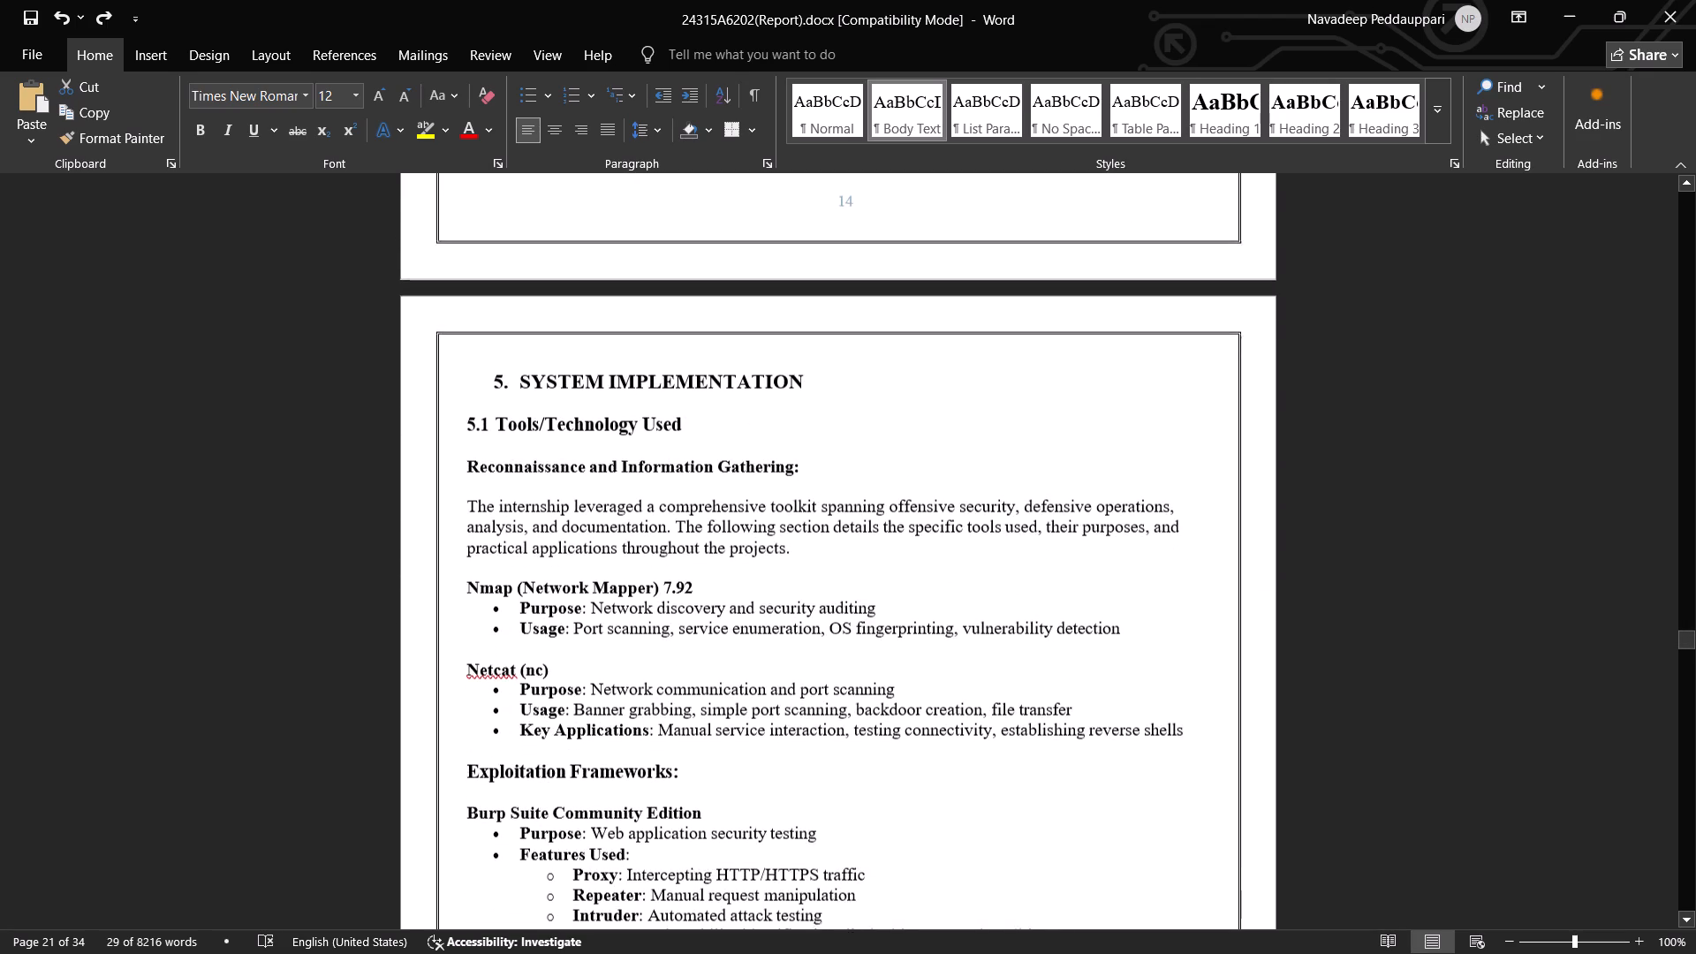
scroll(698, 594, "right", 1)
scroll(698, 594, "down", 1)
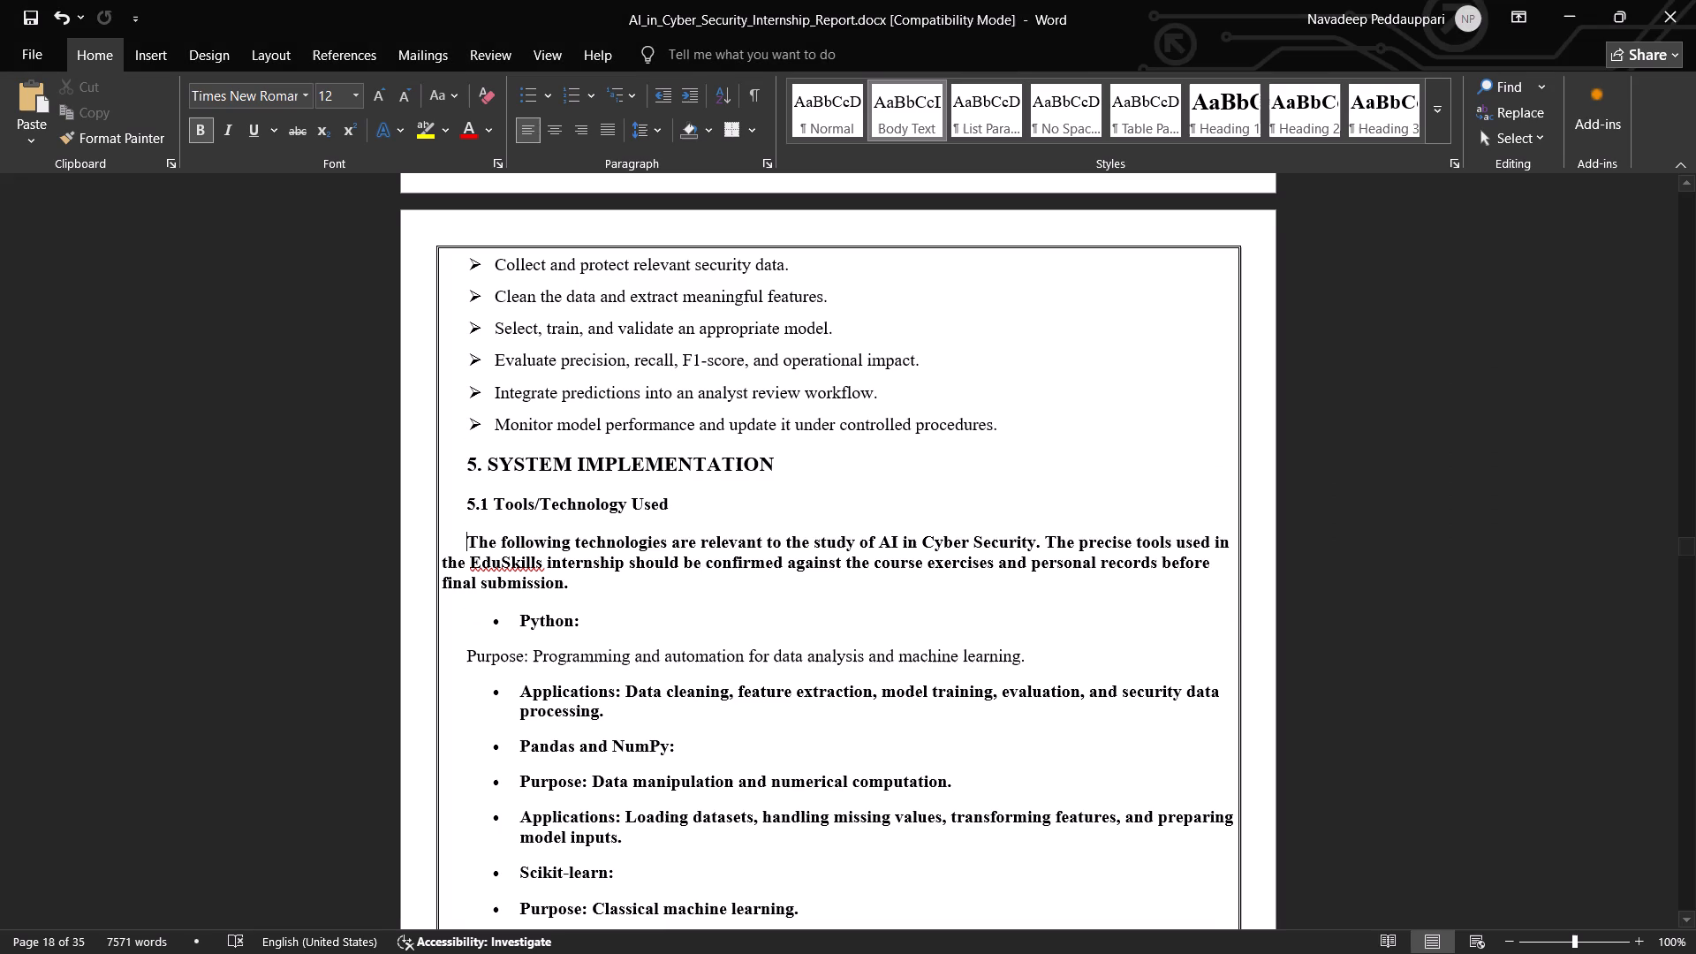
Switch to the AI_in_Cyber_Security_Internship_Report document and review the Overall Process list and the 5.1 Tools/Technology Used text.
scroll(698, 594, "up", 2)
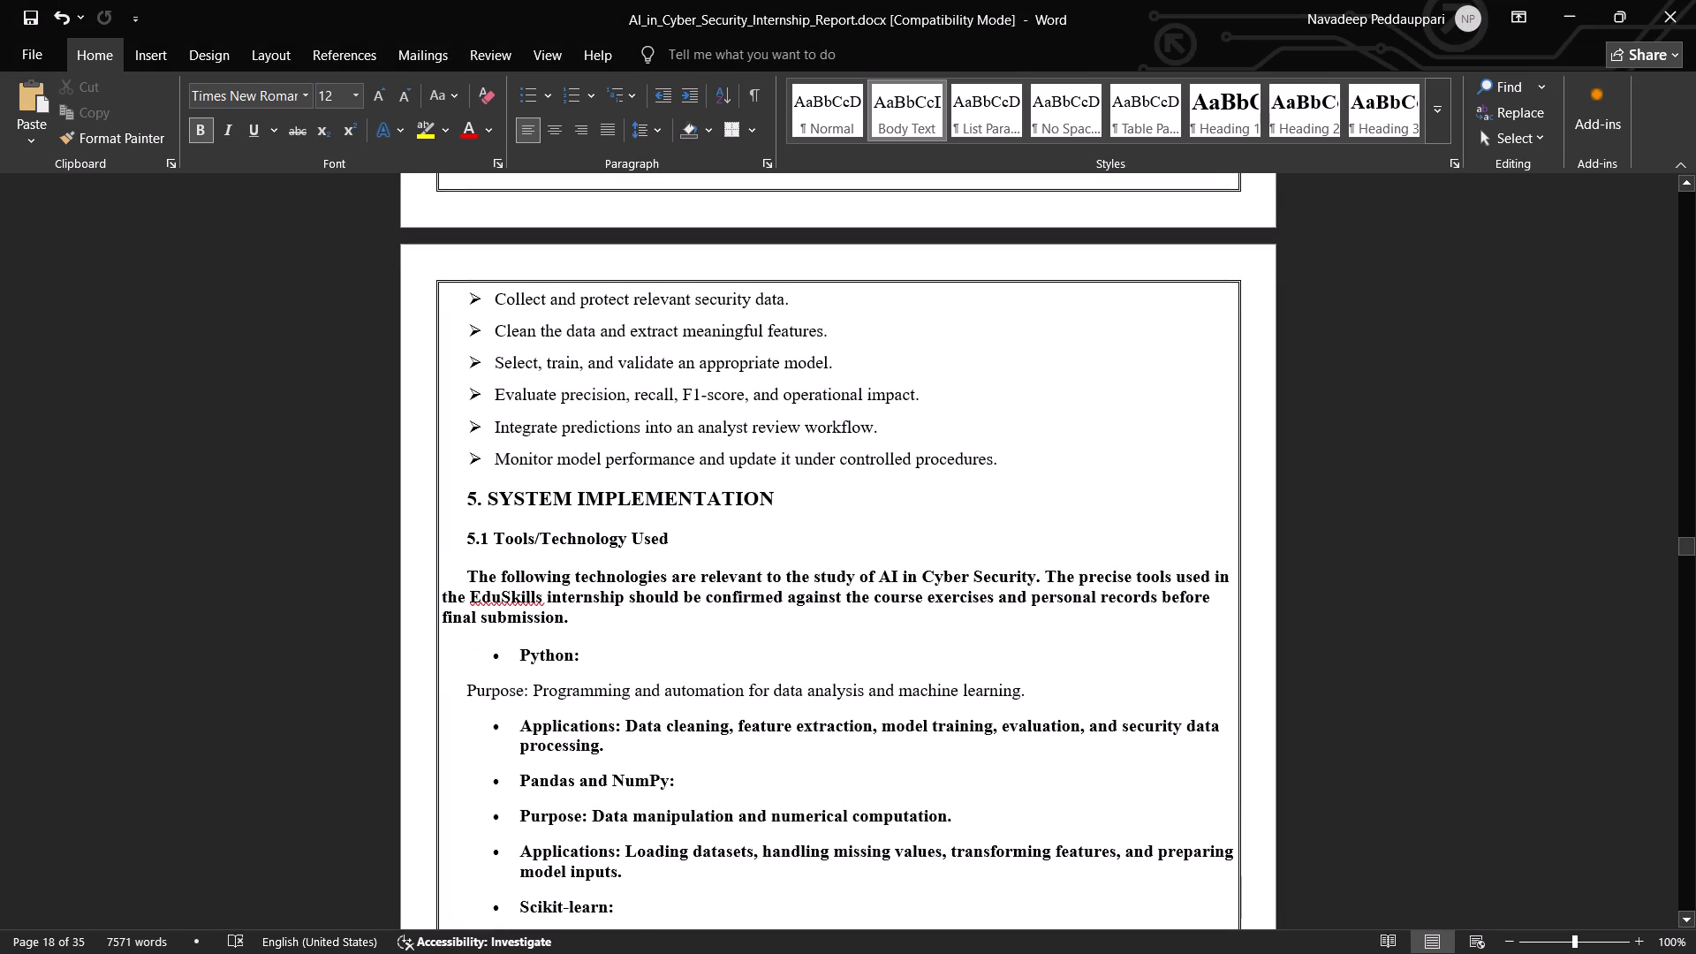
scroll(698, 594, "up", 1)
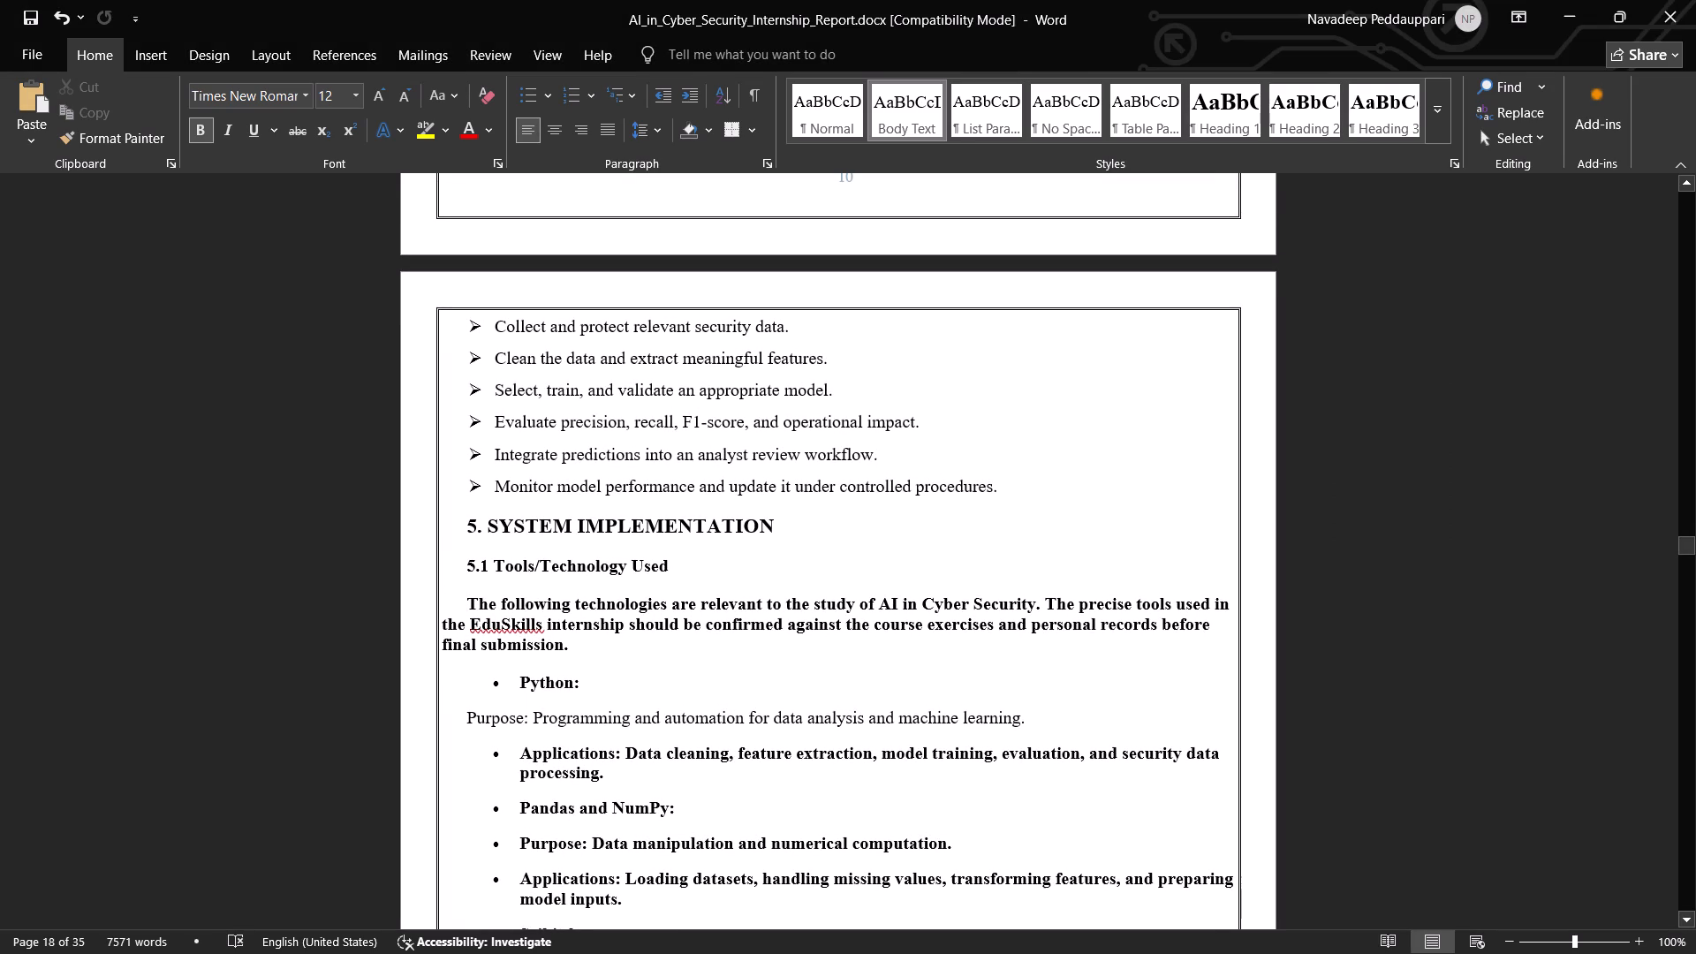
scroll(698, 594, "down", 1)
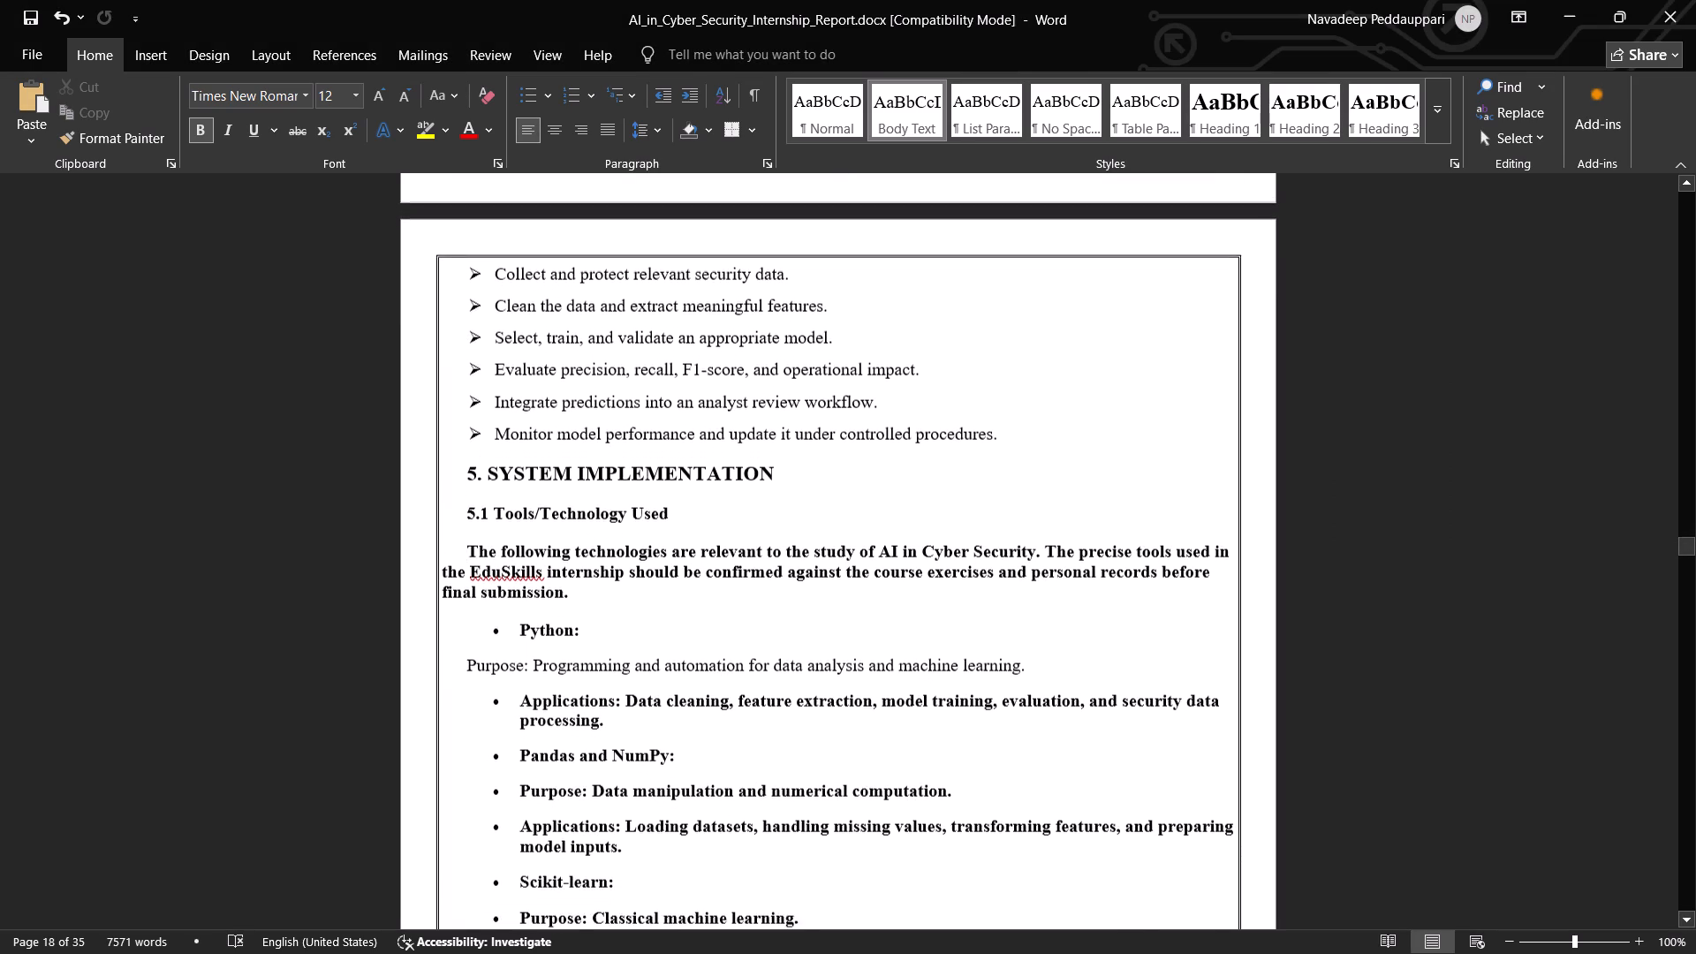
scroll(698, 594, "down", 1)
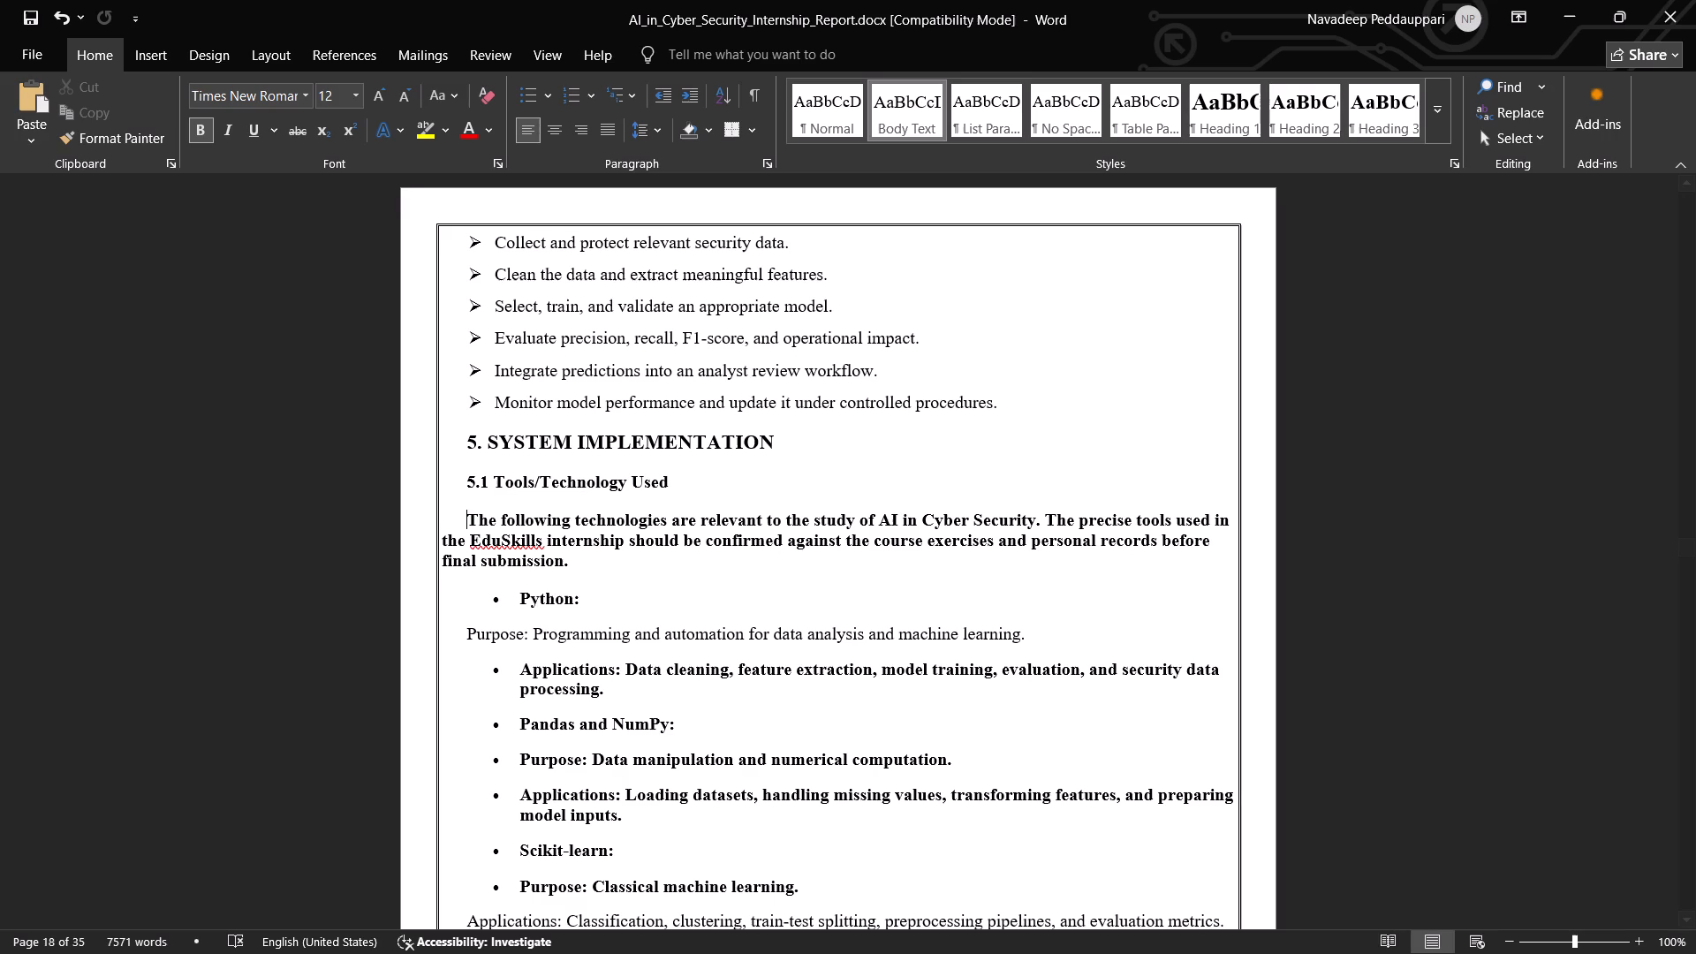
scroll(698, 594, "up", 1)
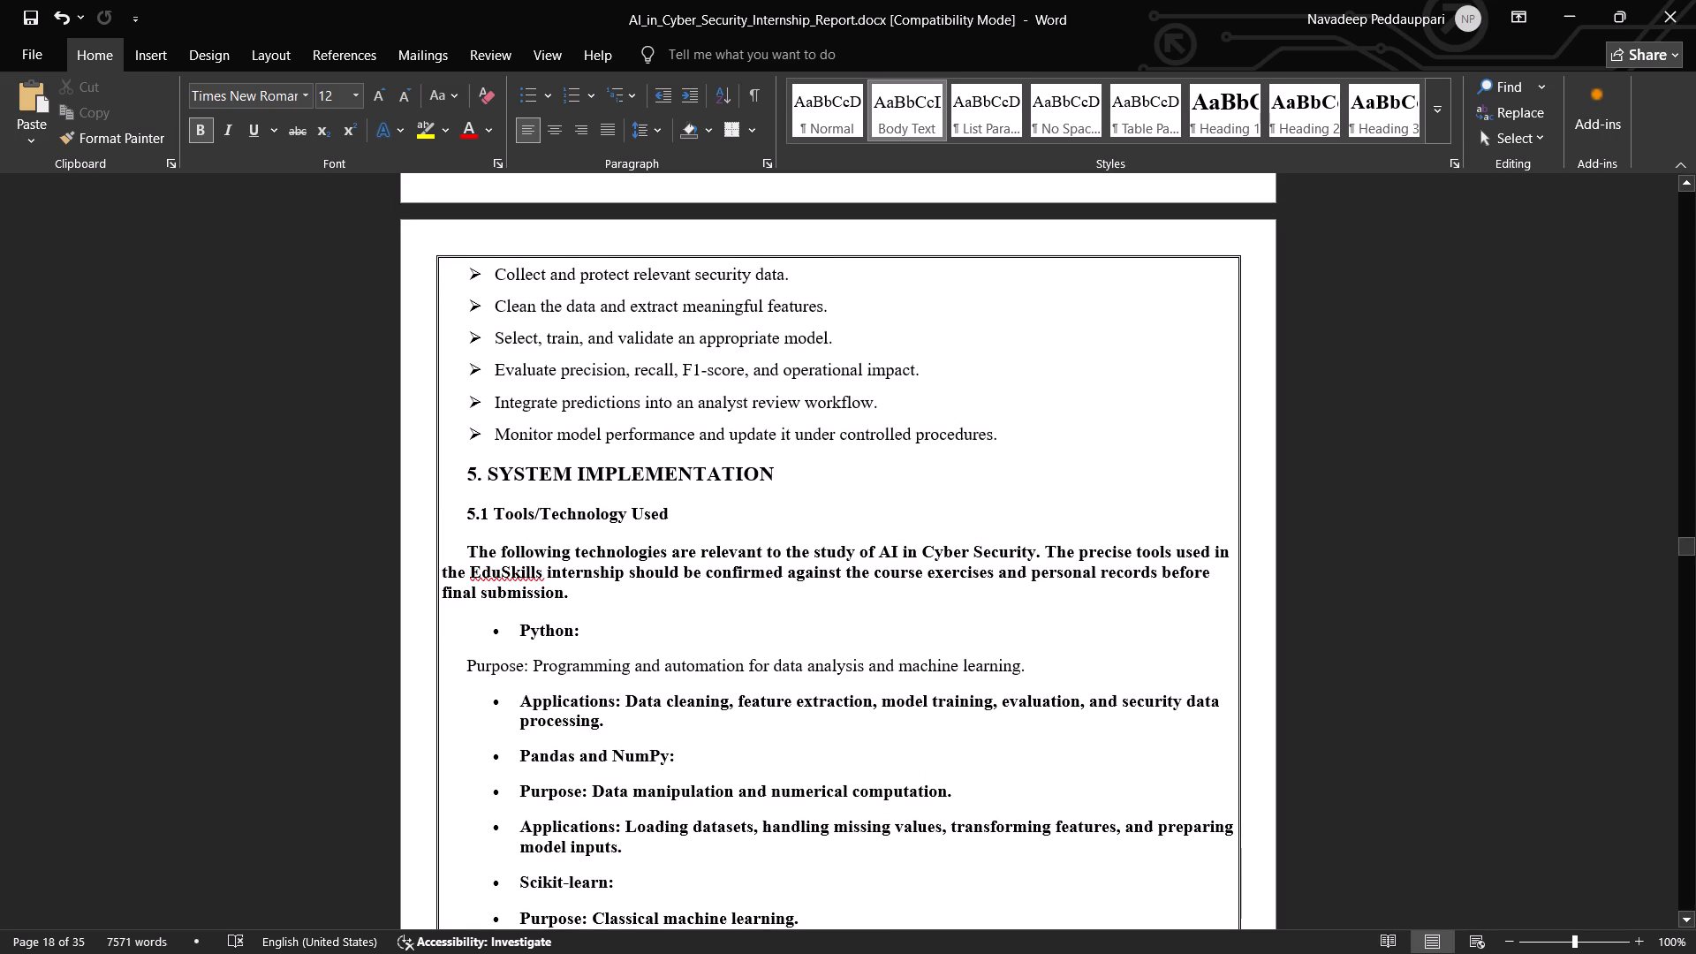
scroll(698, 594, "down", 1)
scroll(698, 594, "up", 2)
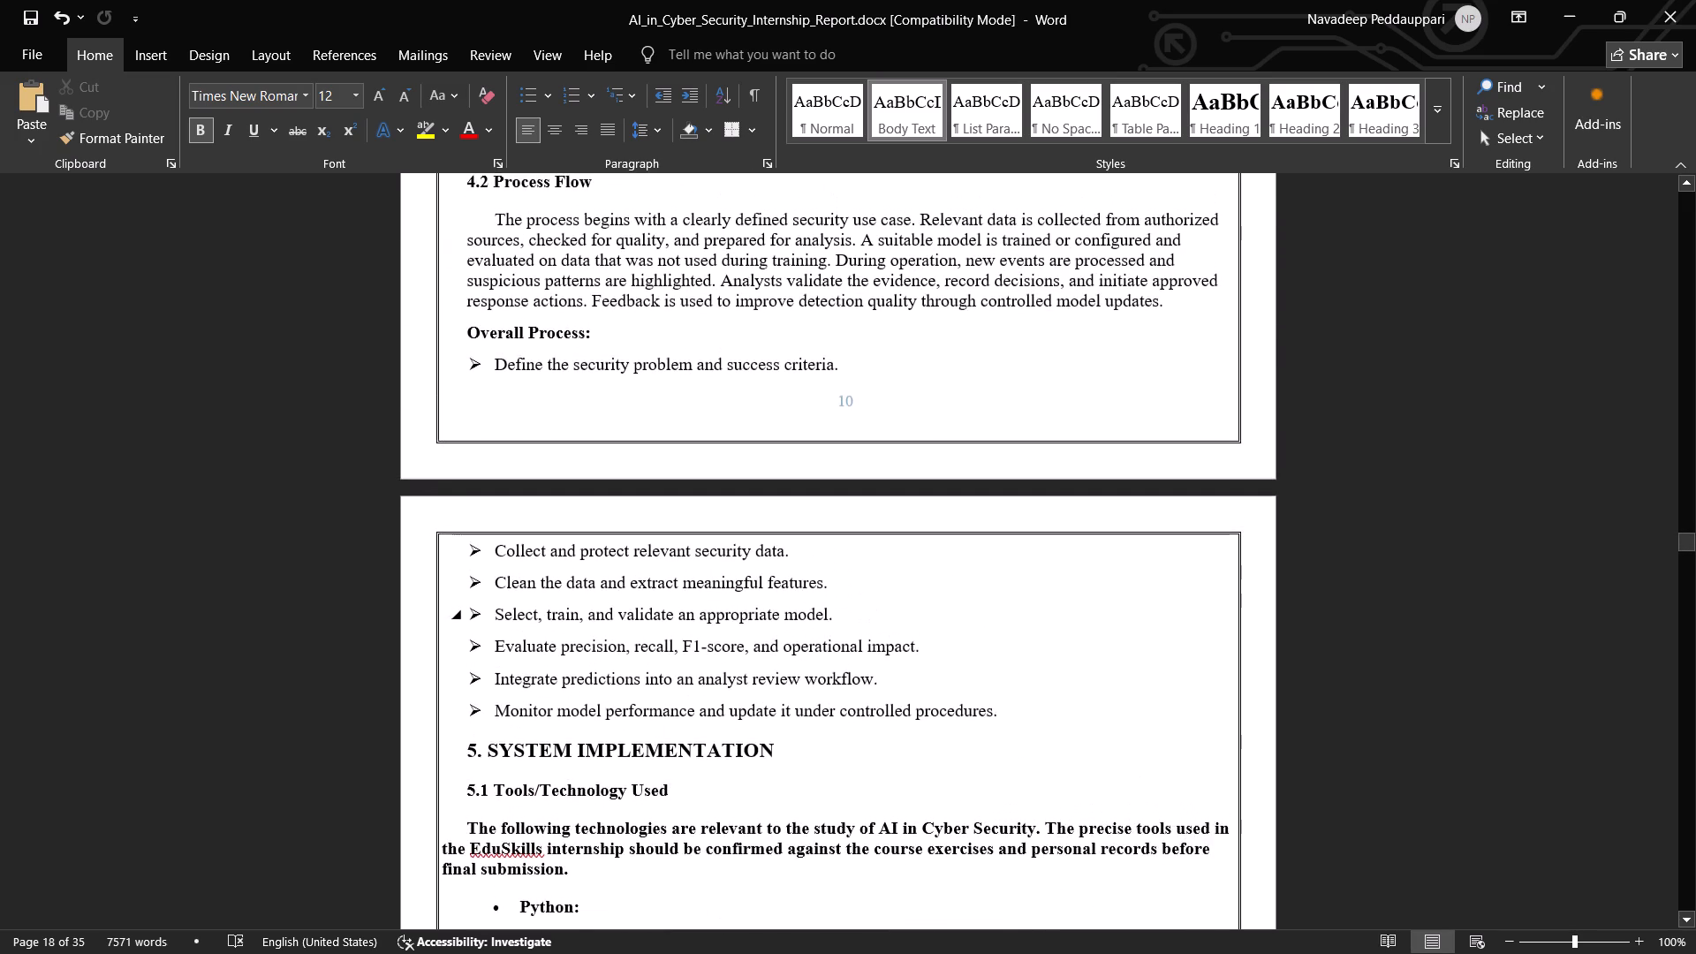
scroll(698, 594, "up", 2)
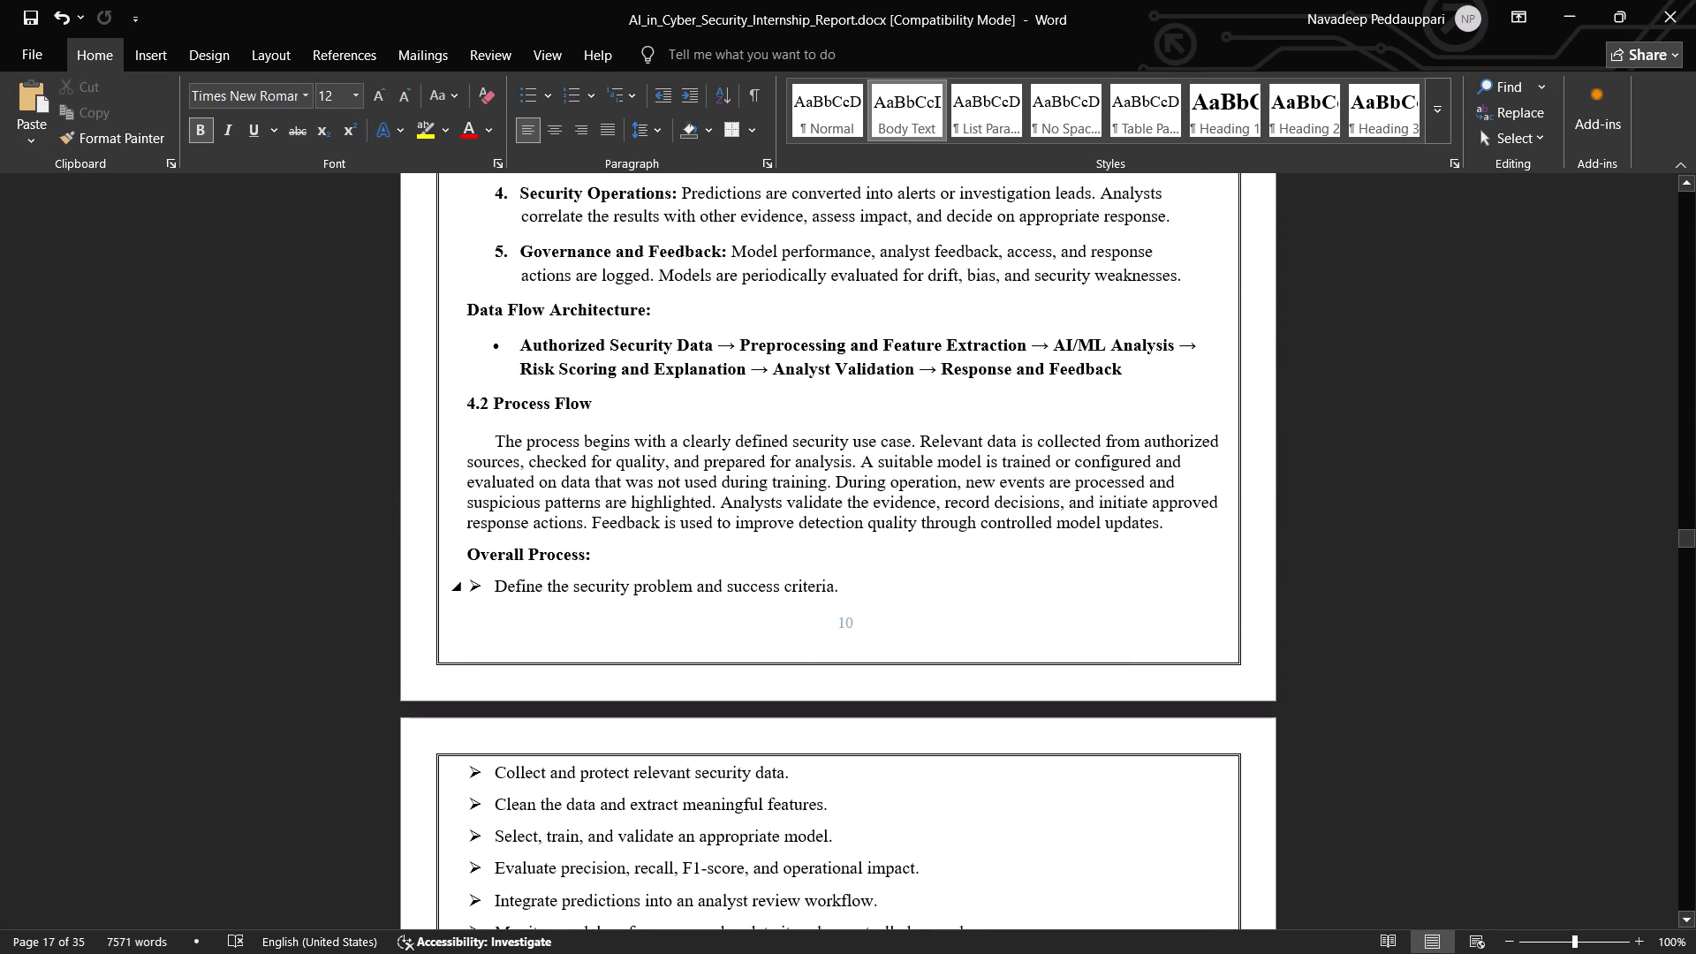
left_click(698, 594)
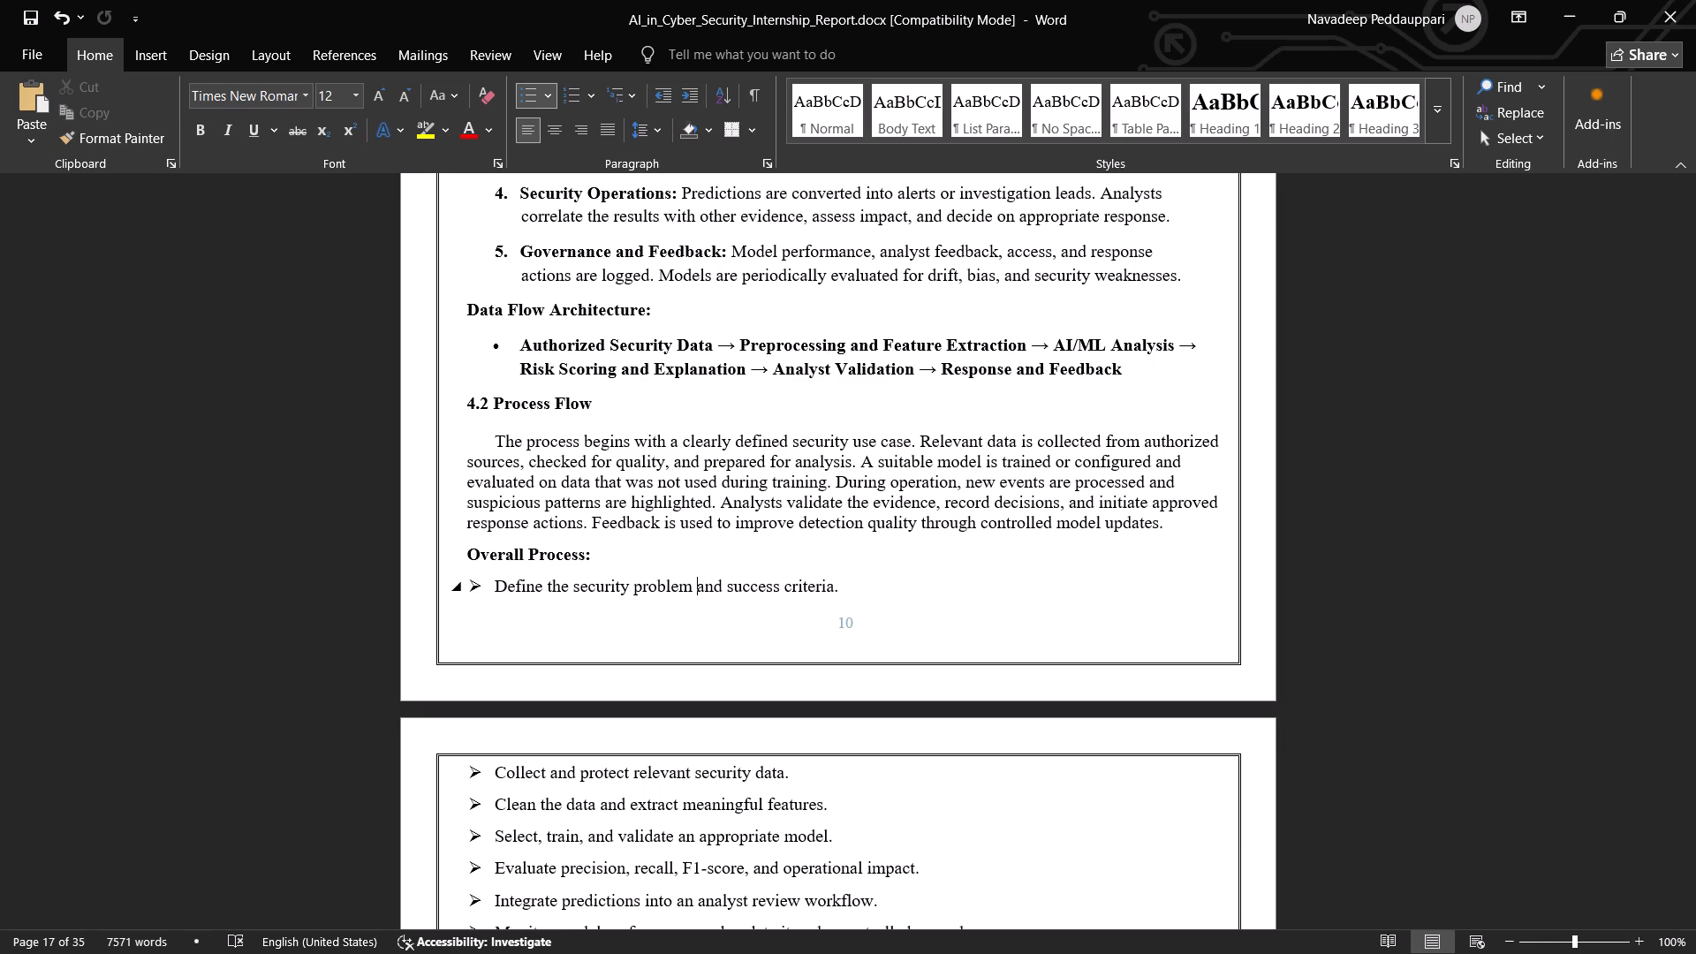
scroll(698, 594, "down", 1)
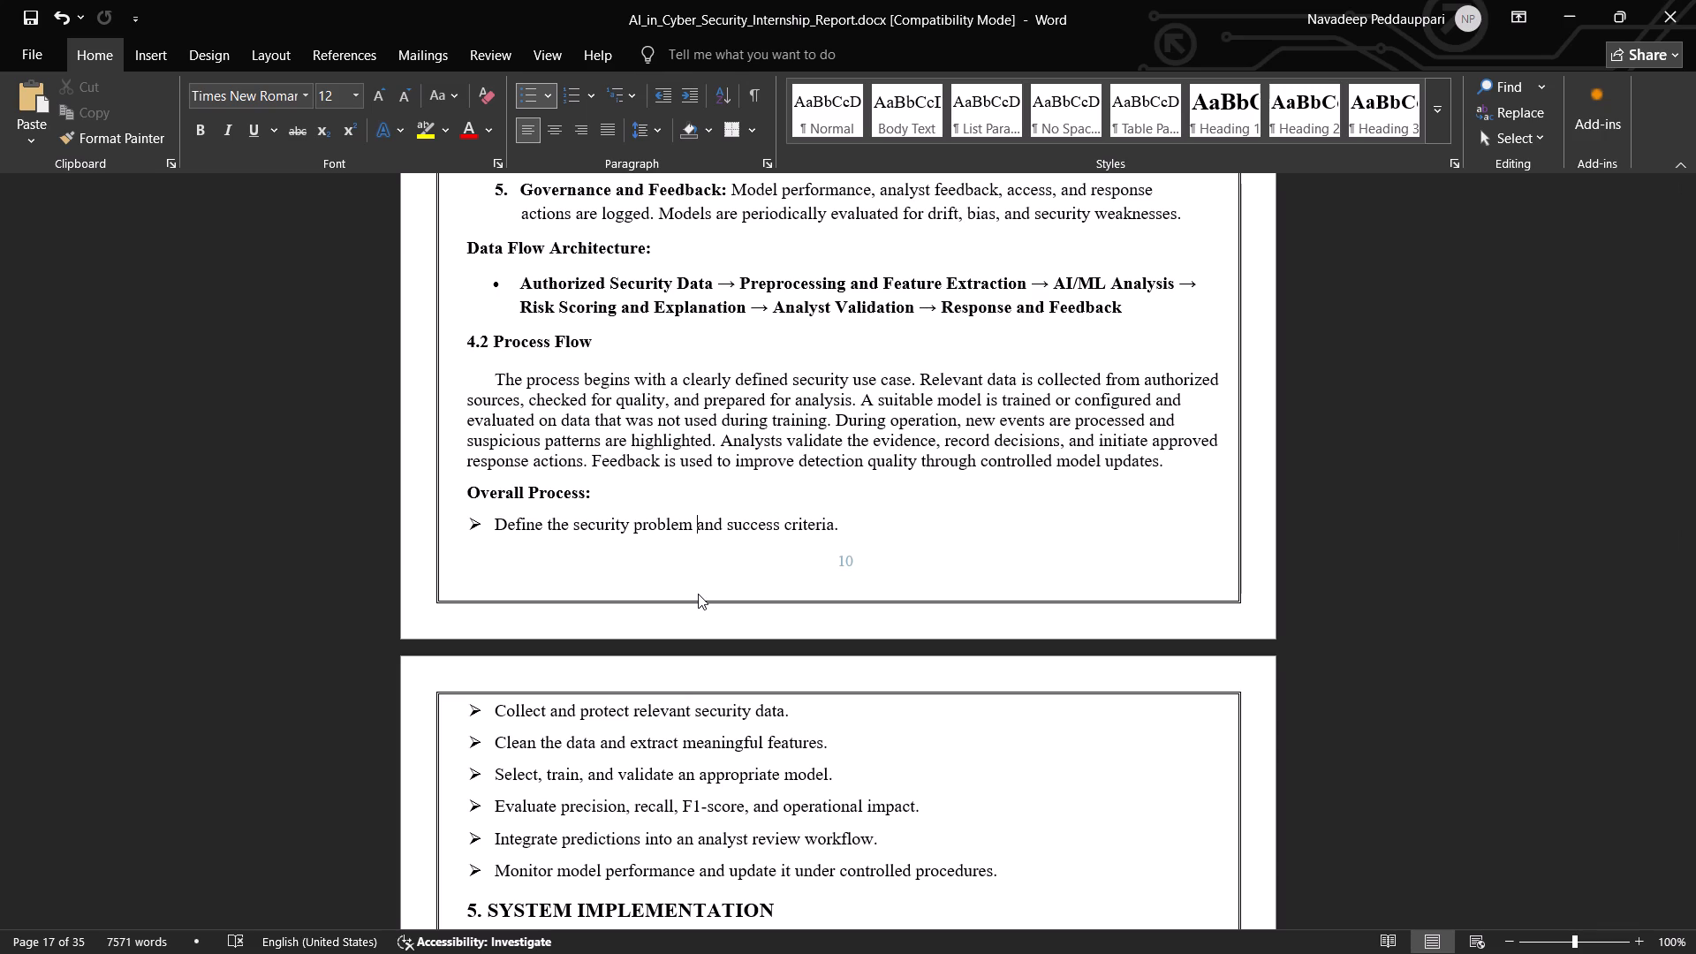
scroll(698, 594, "down", 2)
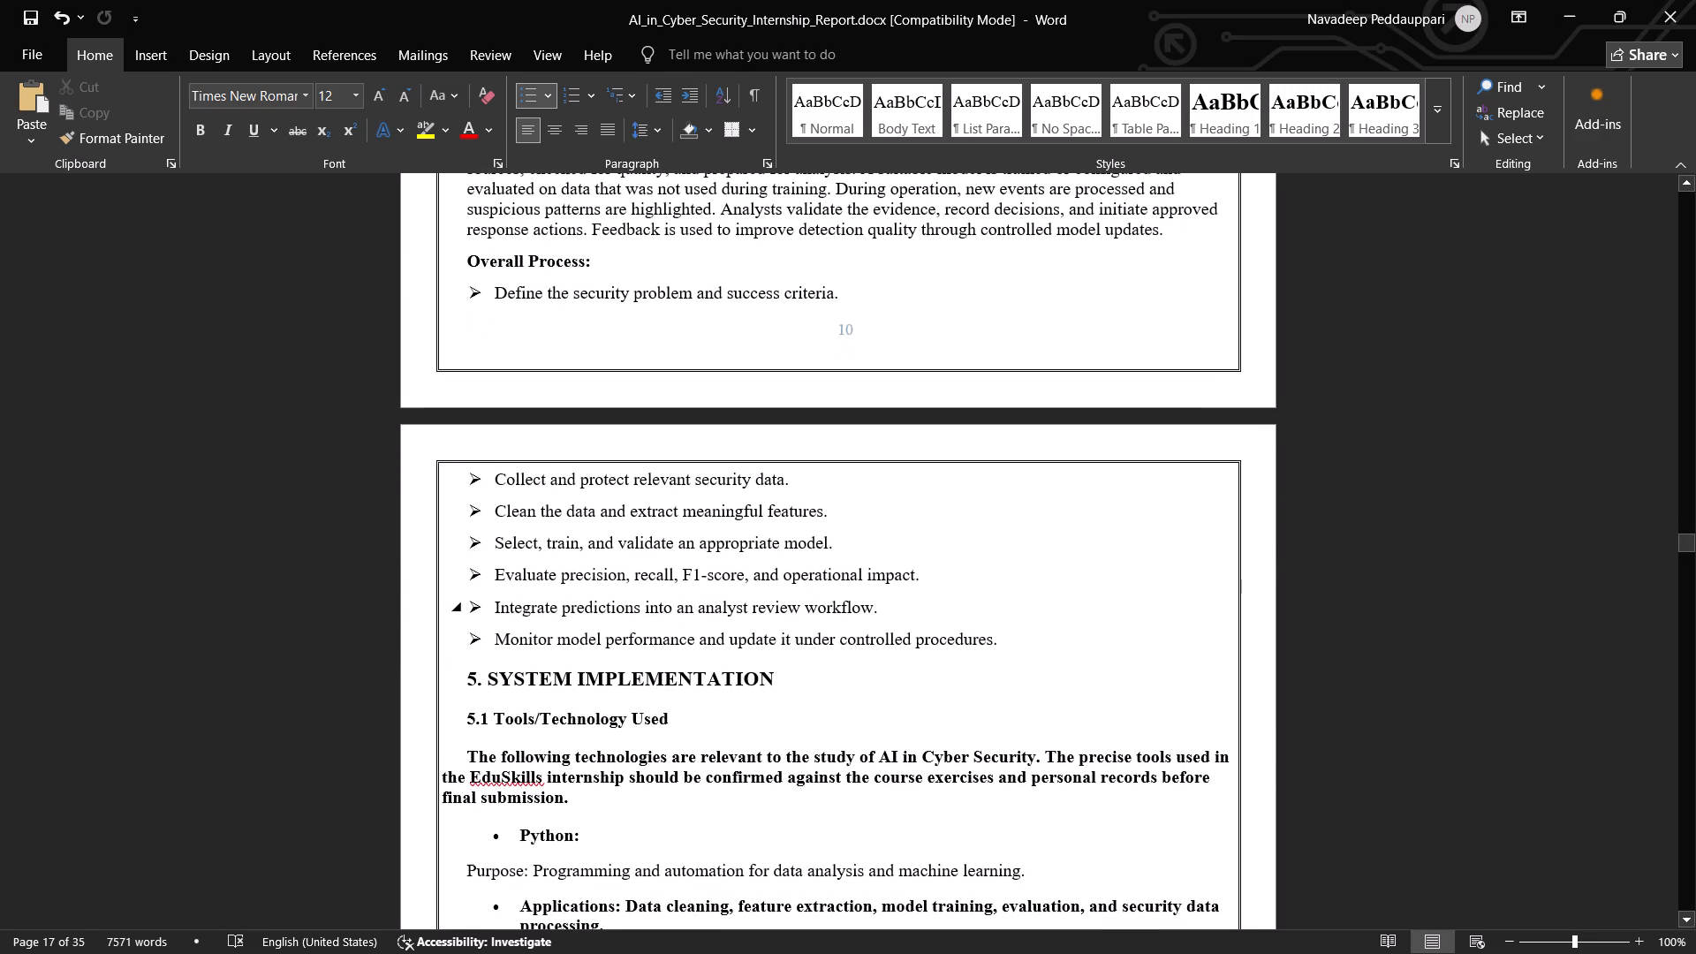
scroll(698, 594, "down", 3)
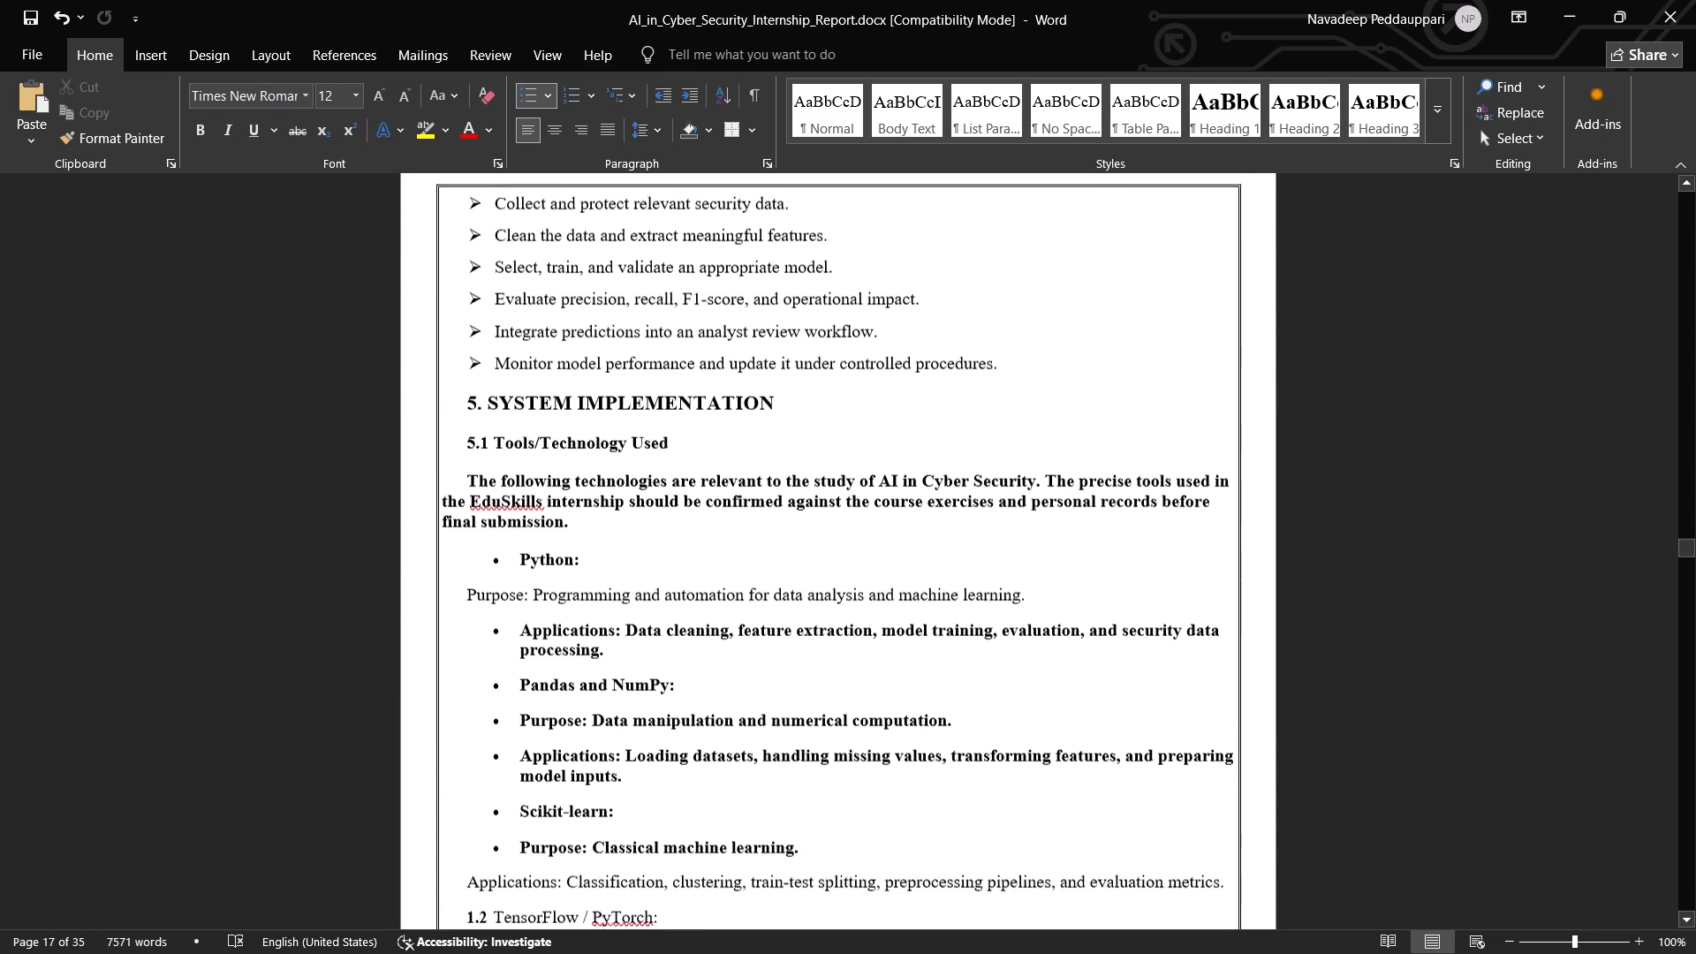
scroll(698, 594, "down", 1)
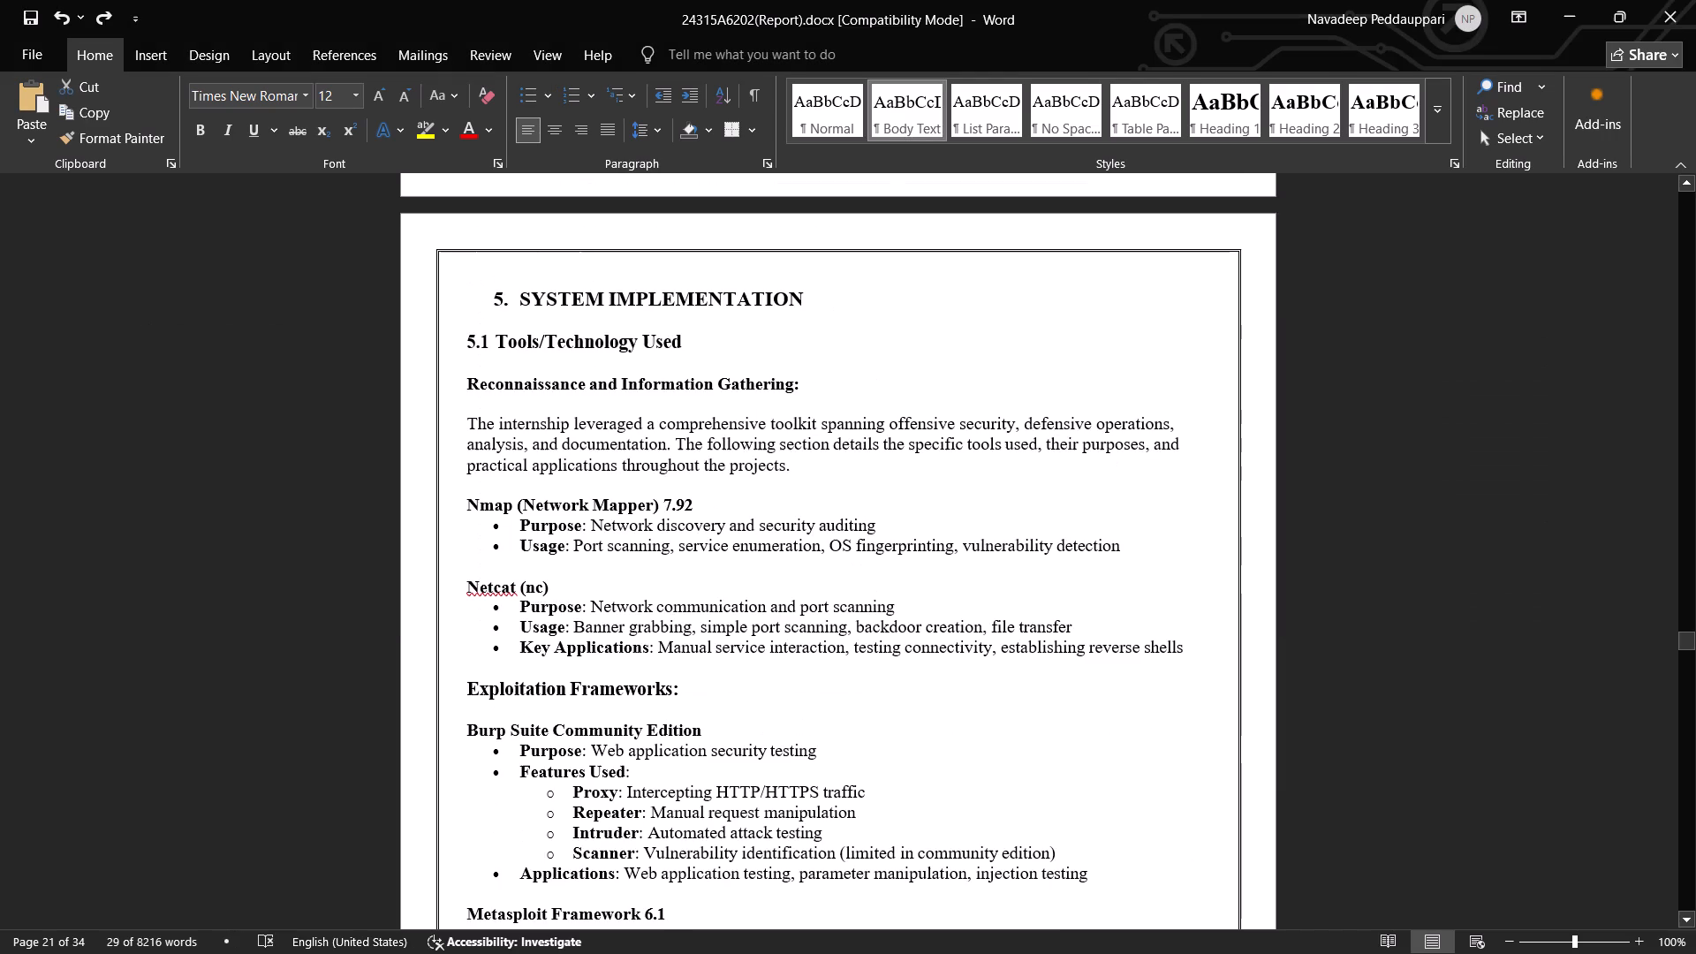
Switch to the reference report and examine section 4's Data Flow Architecture, Network Topology, Process Flow and Overall Project Workflow layout.
scroll(698, 594, "up", 5)
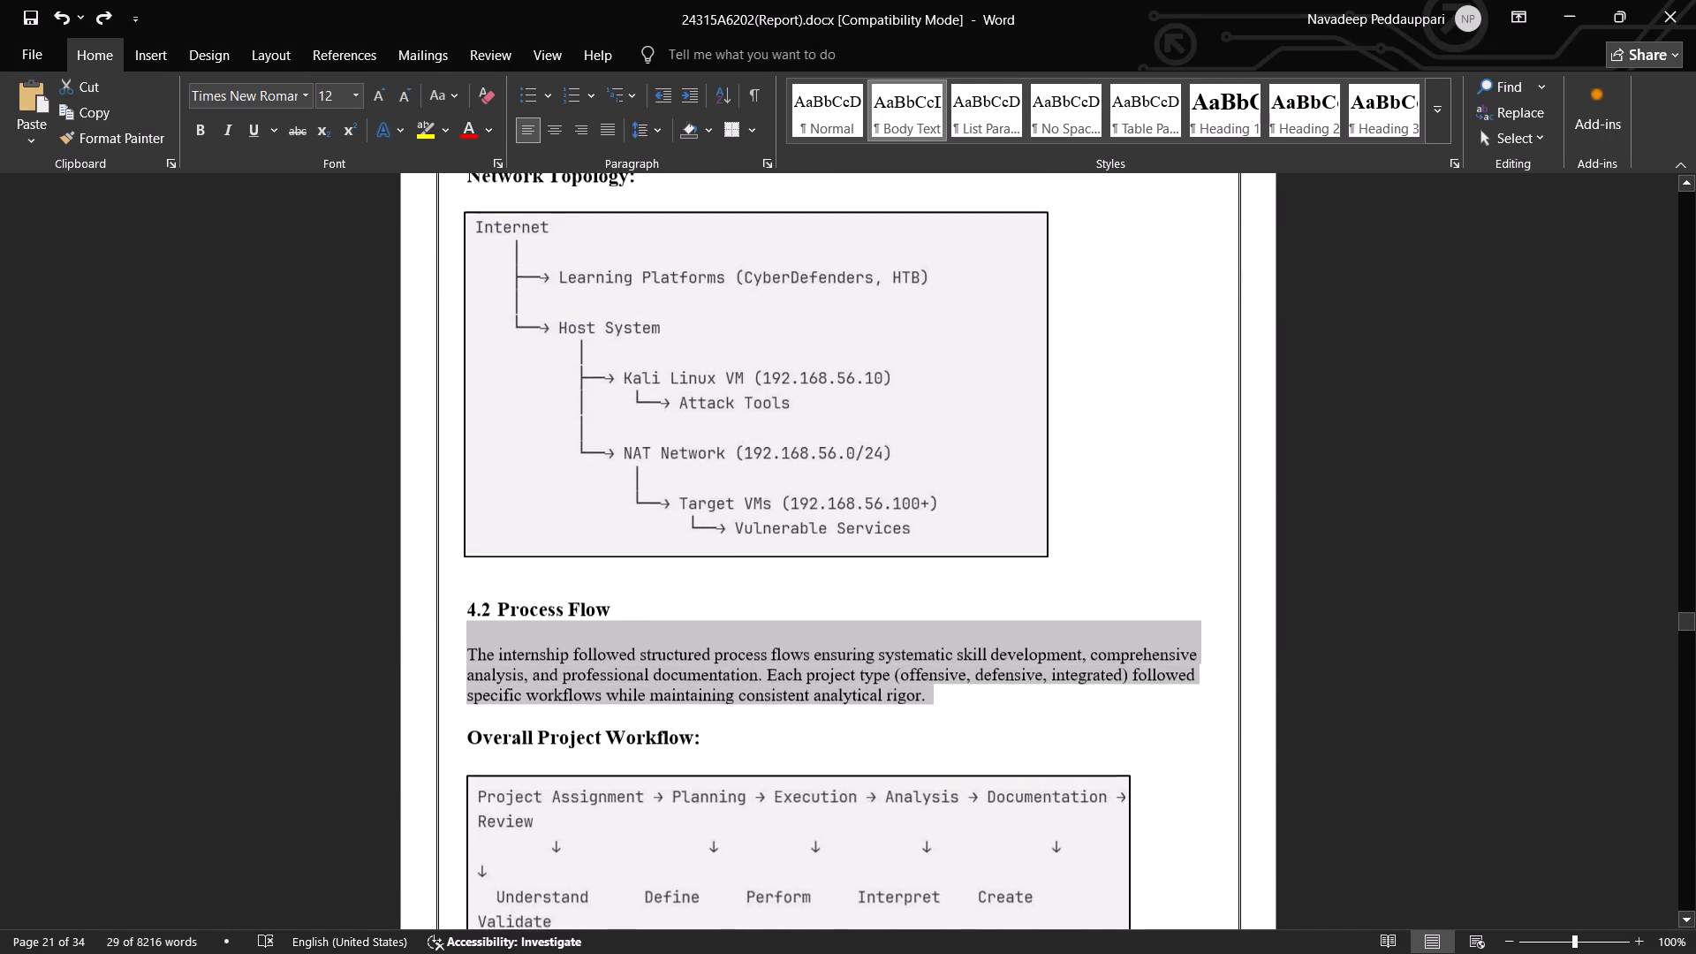
scroll(698, 594, "up", 1)
left_click(796, 561)
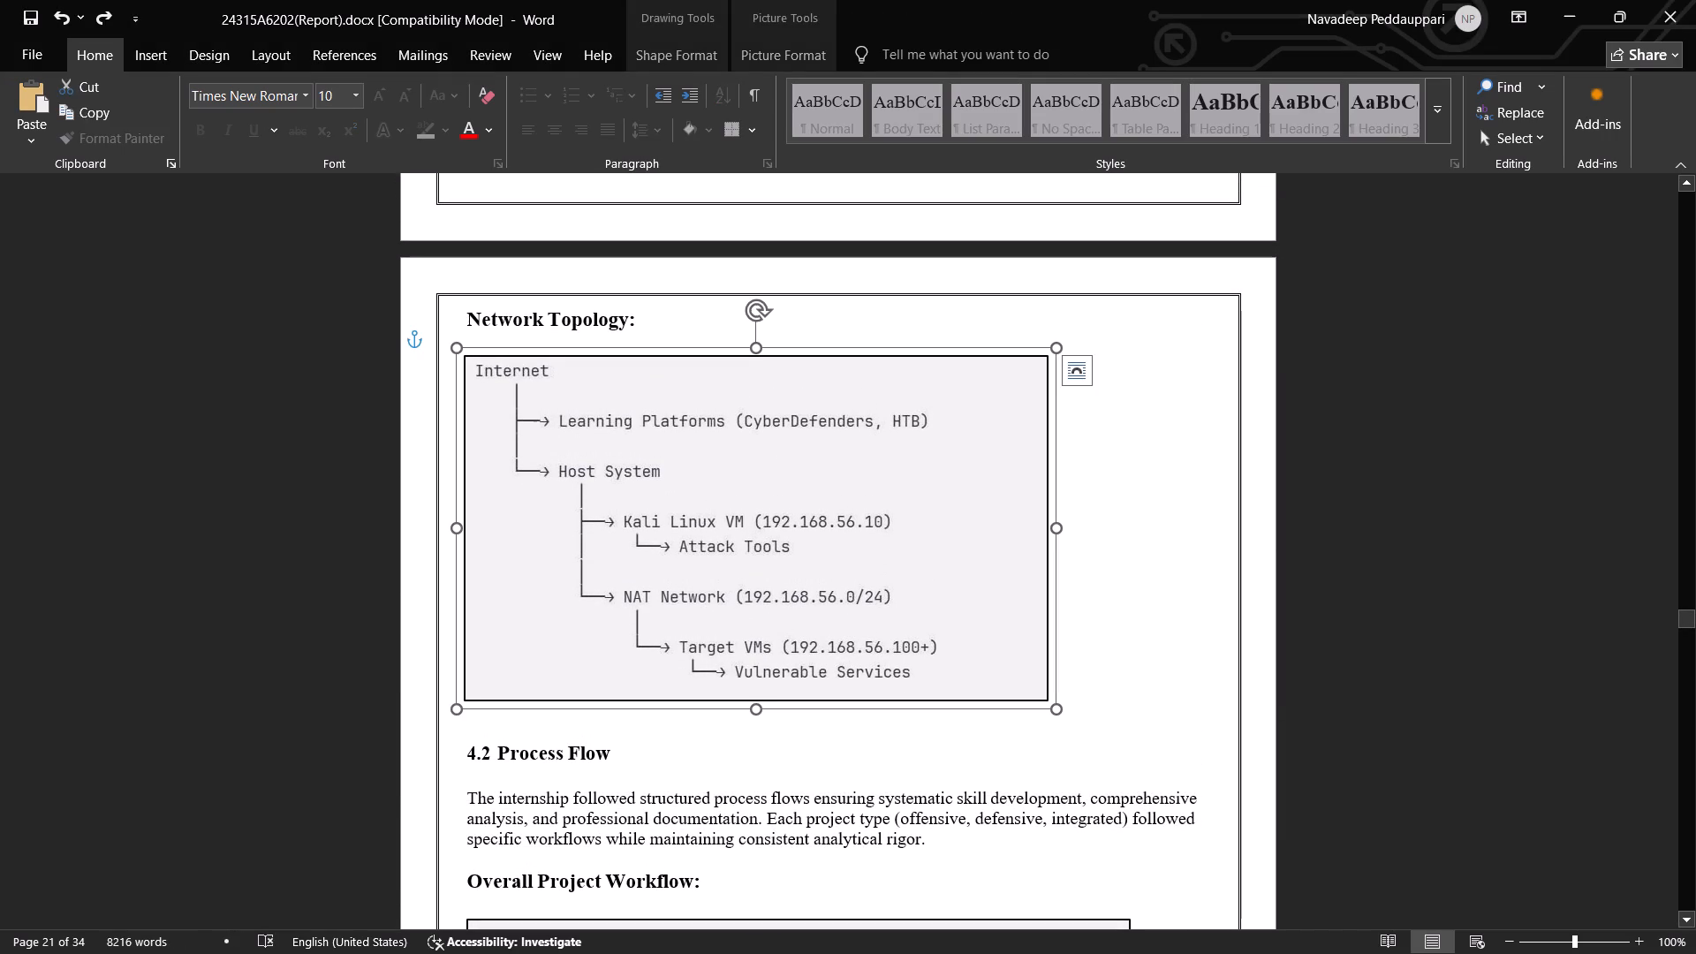
left_click(1169, 592)
scroll(1169, 592, "up", 1)
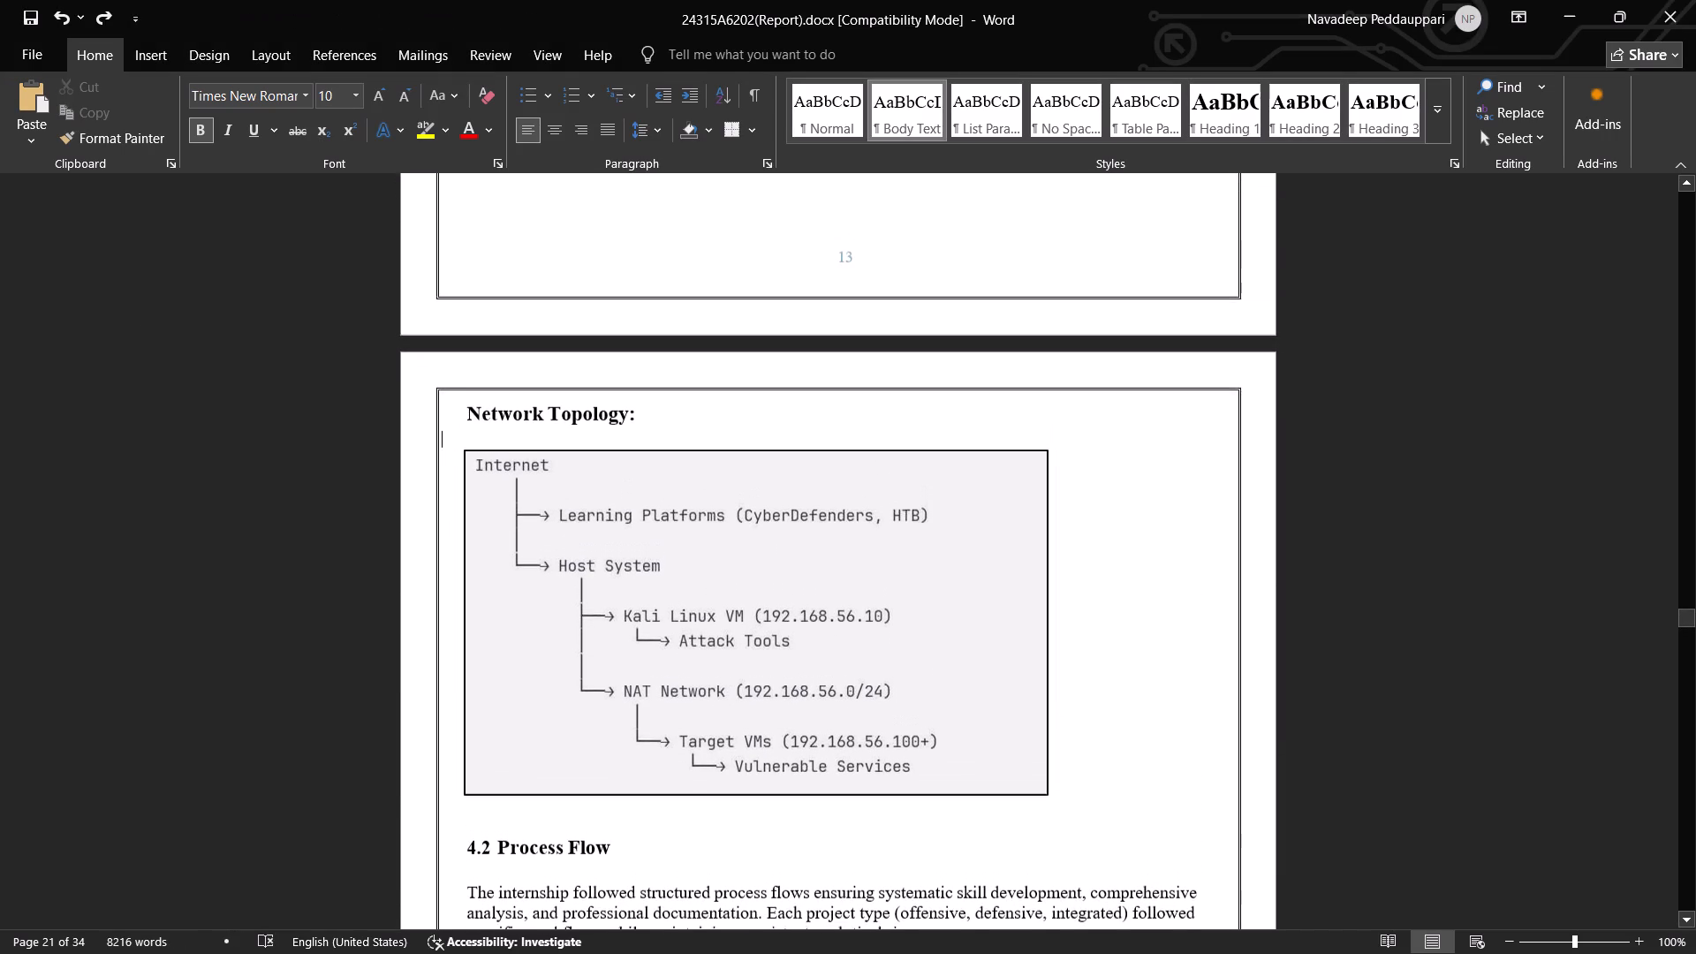
scroll(1169, 592, "up", 3)
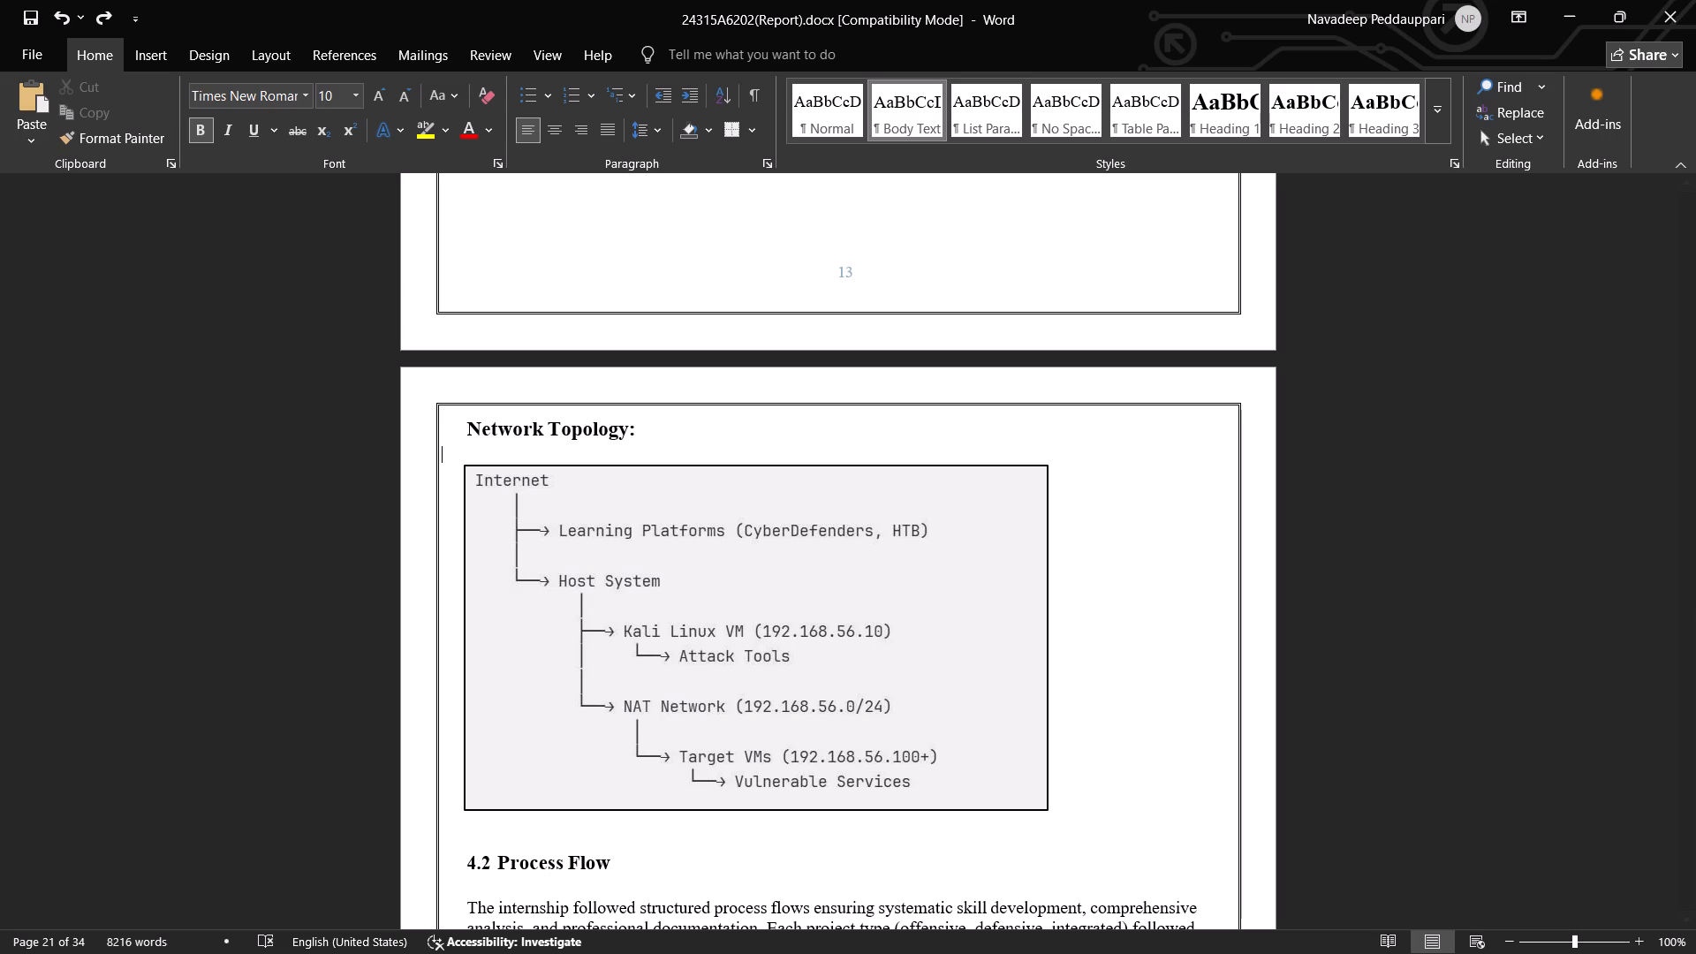
scroll(1169, 592, "up", 1)
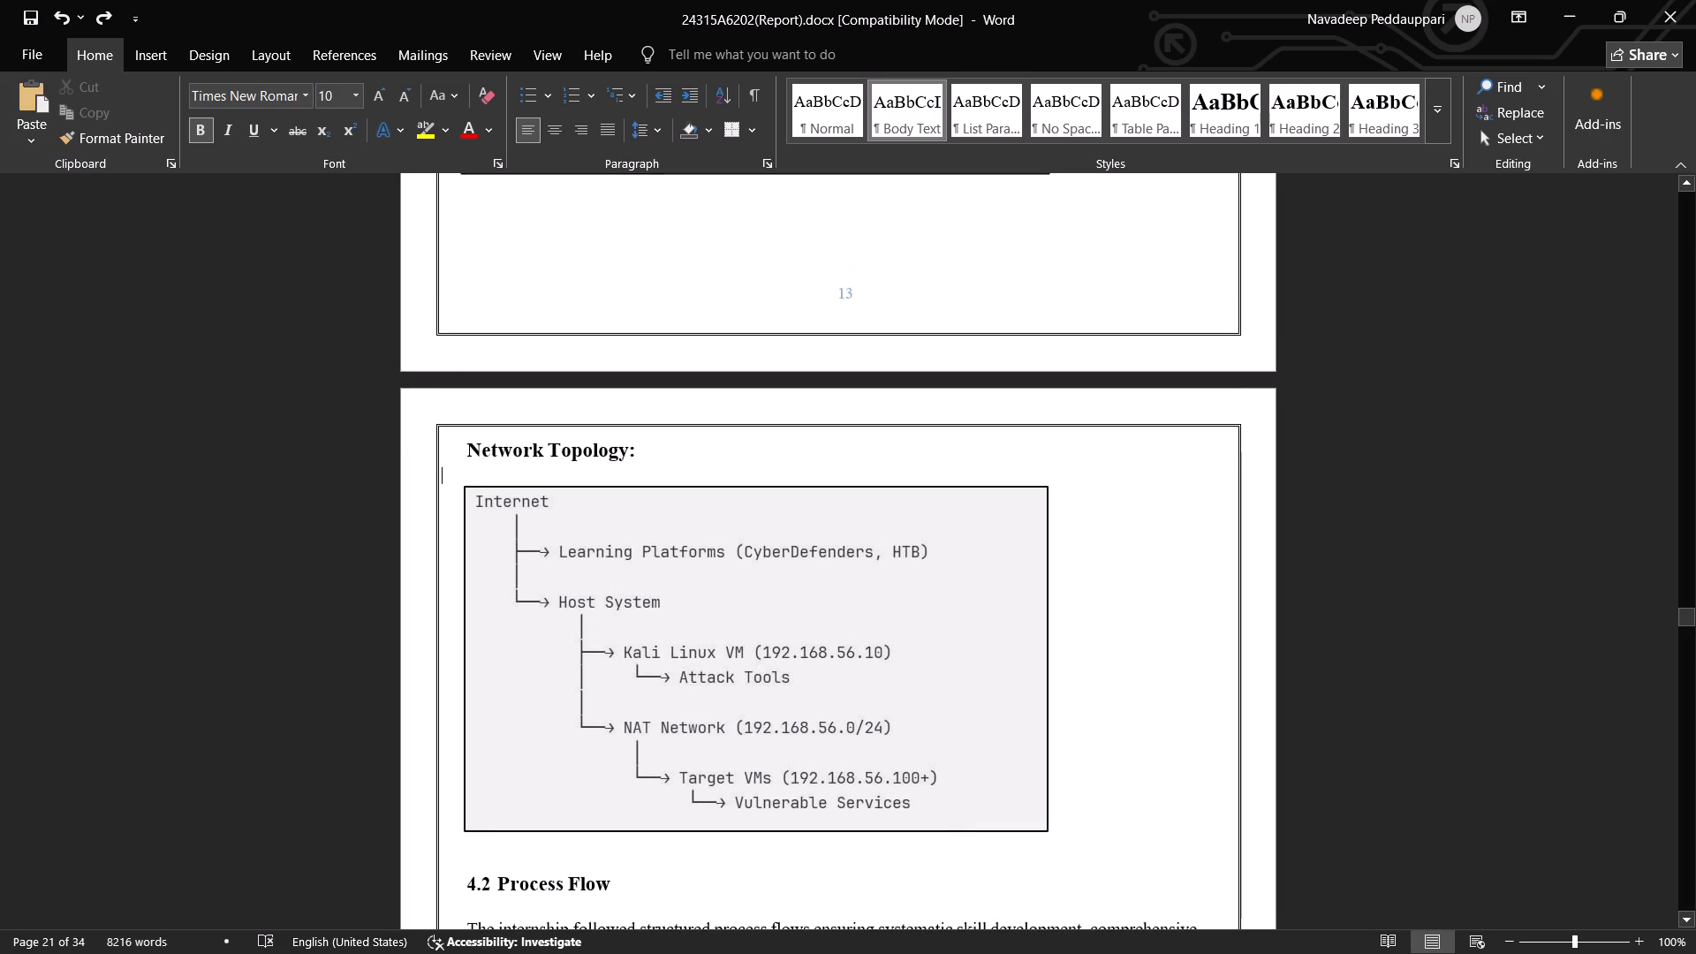
scroll(1169, 592, "up", 6)
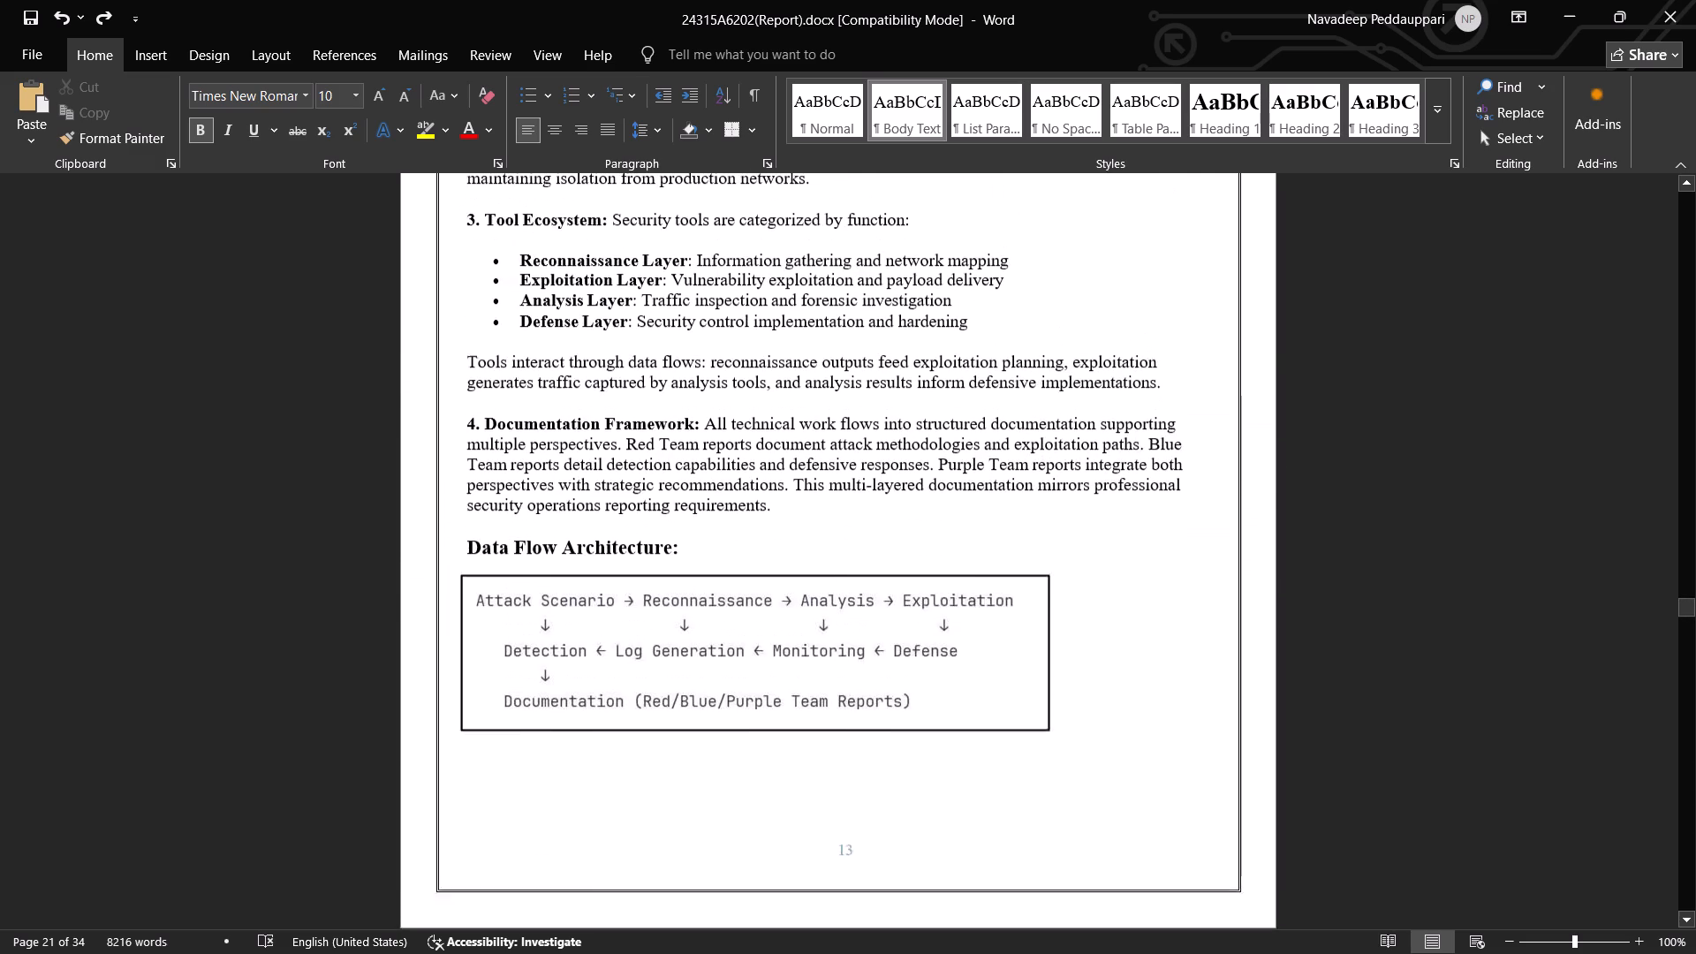
scroll(1169, 592, "up", 1)
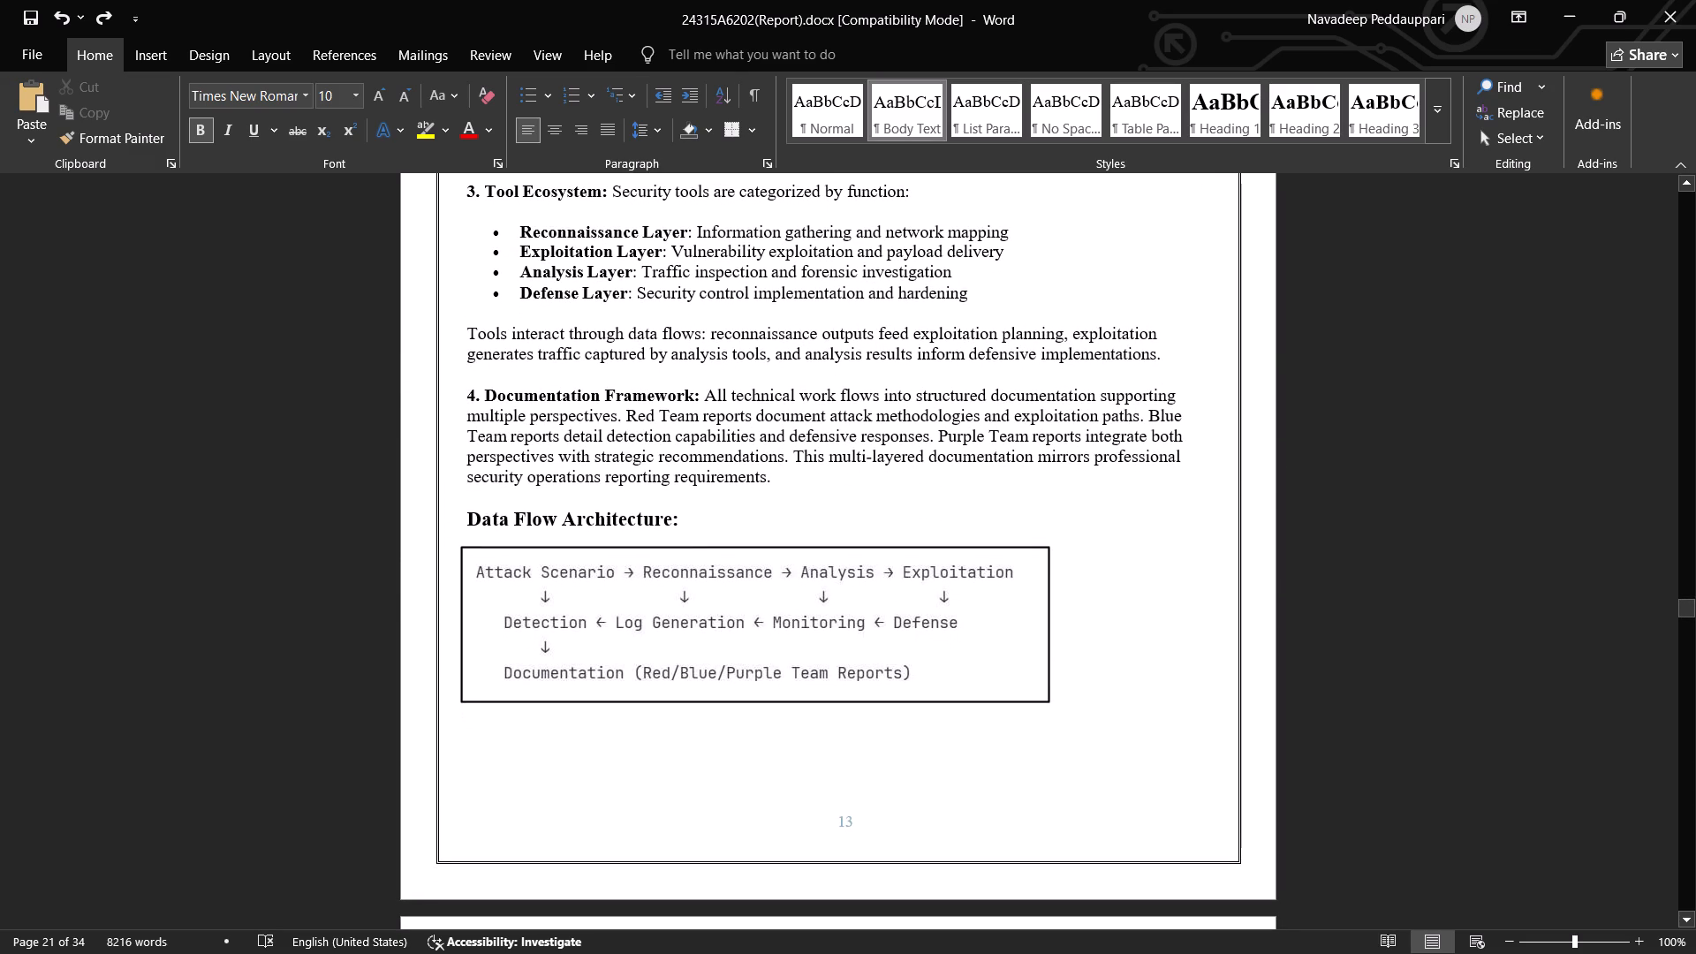
scroll(1169, 592, "up", 2)
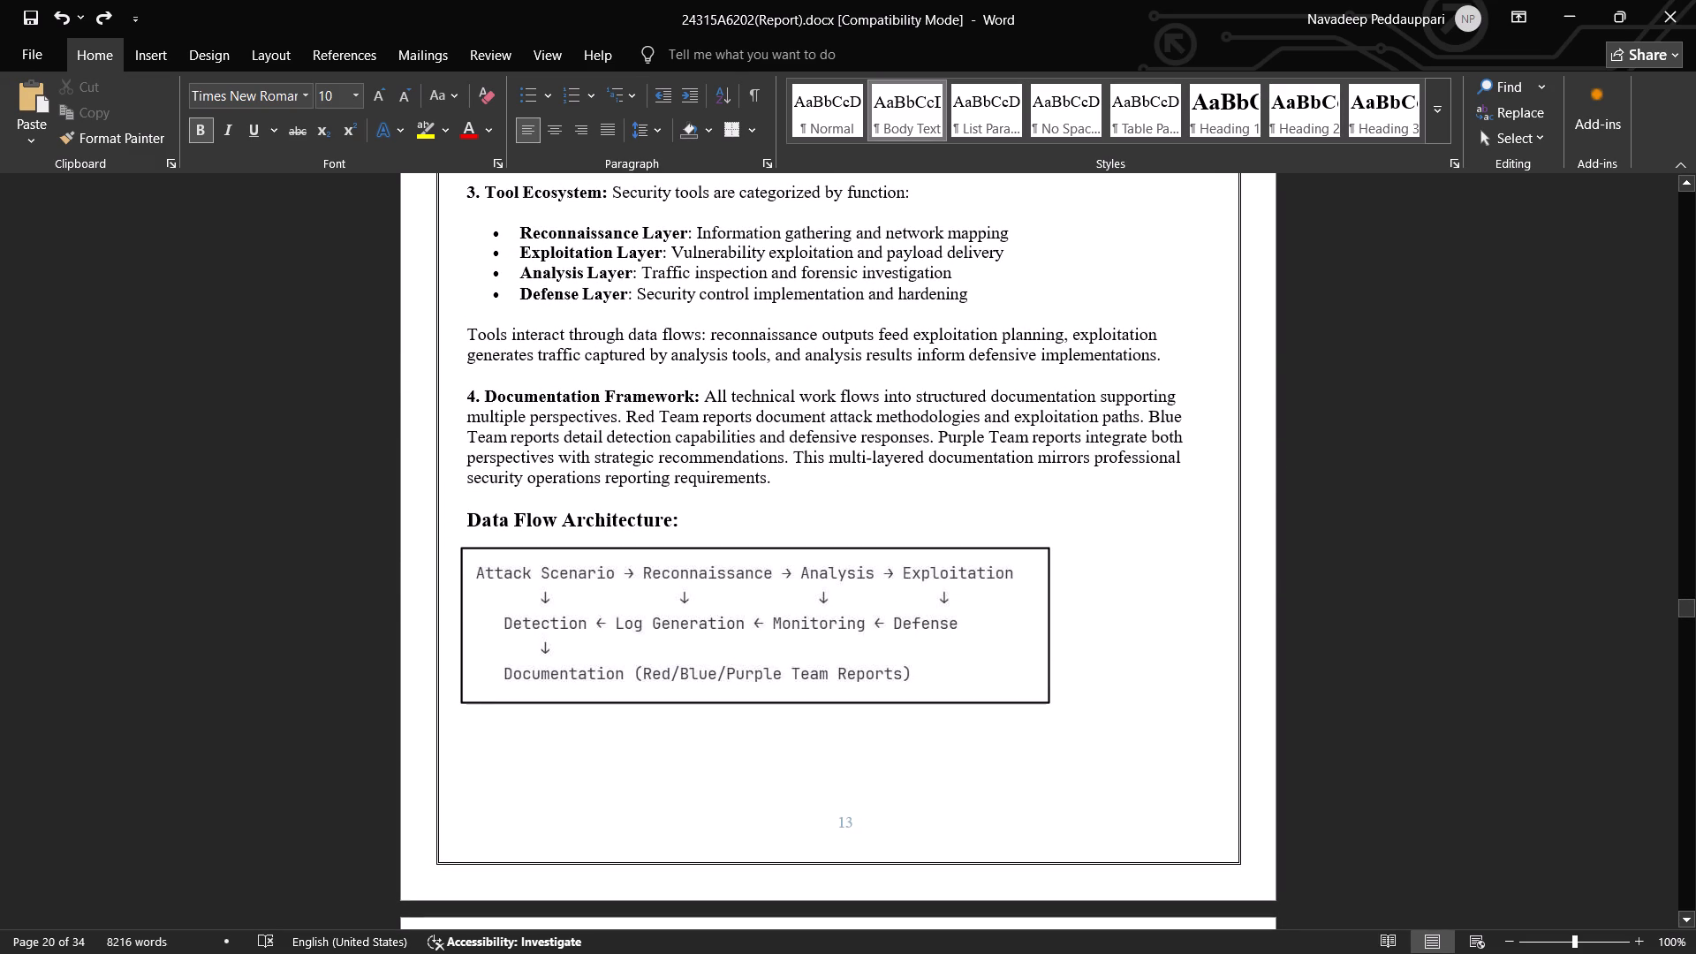
scroll(1169, 592, "up", 4)
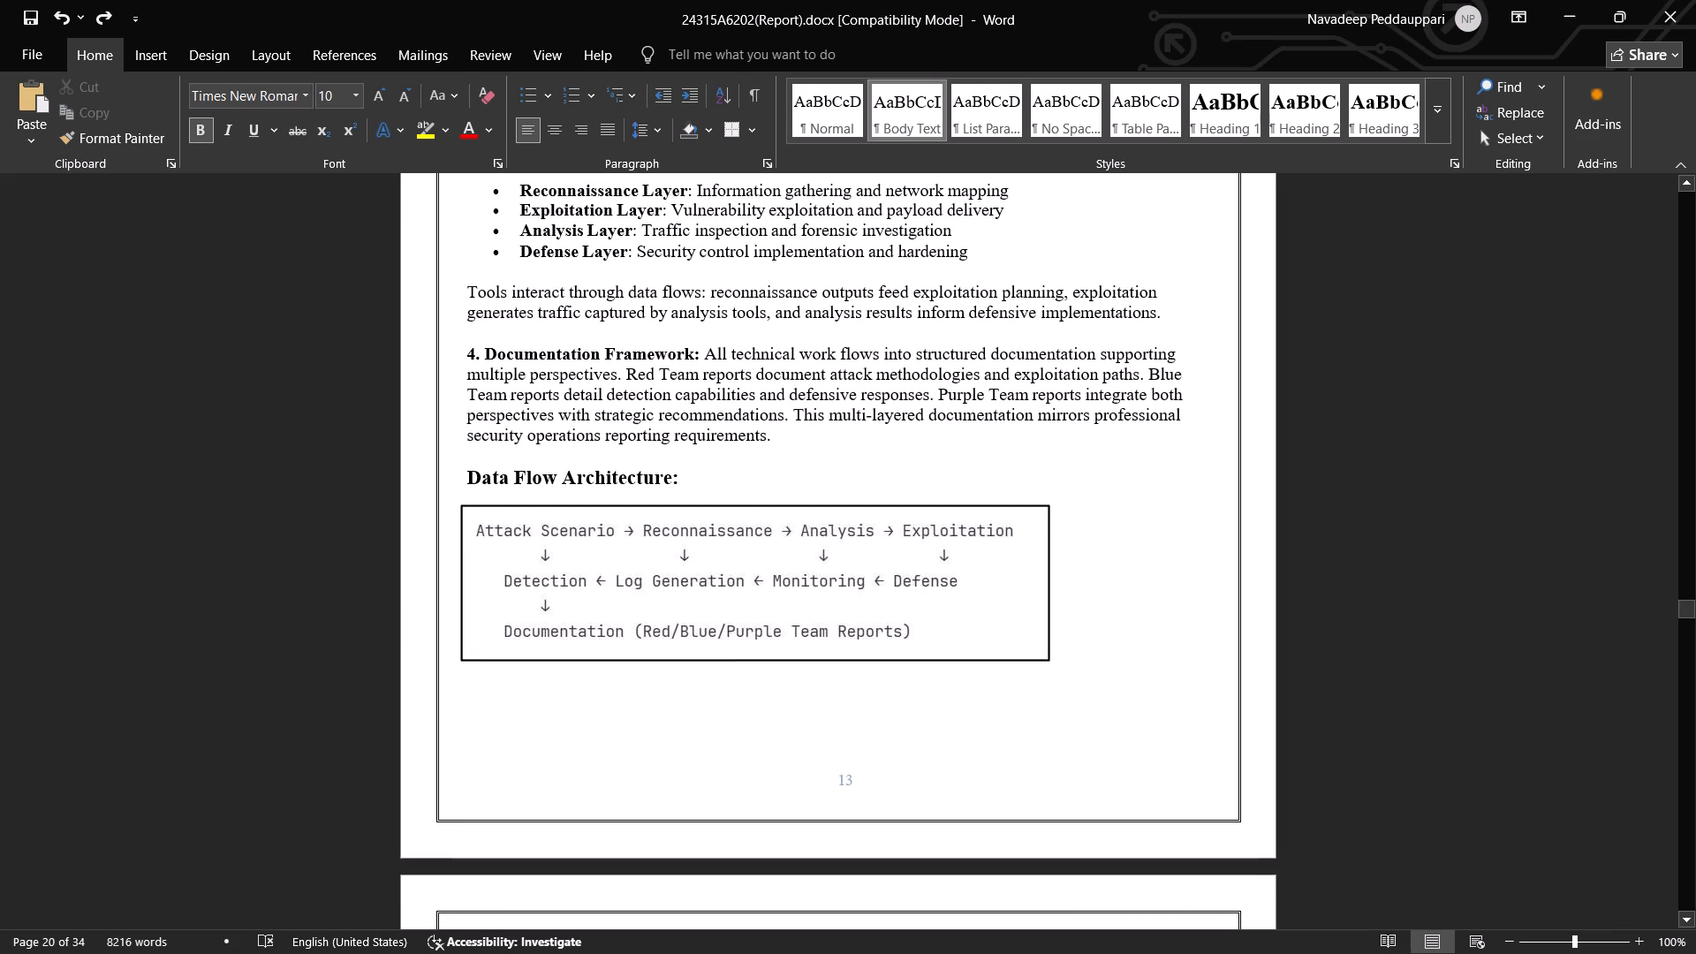
scroll(1169, 592, "down", 1)
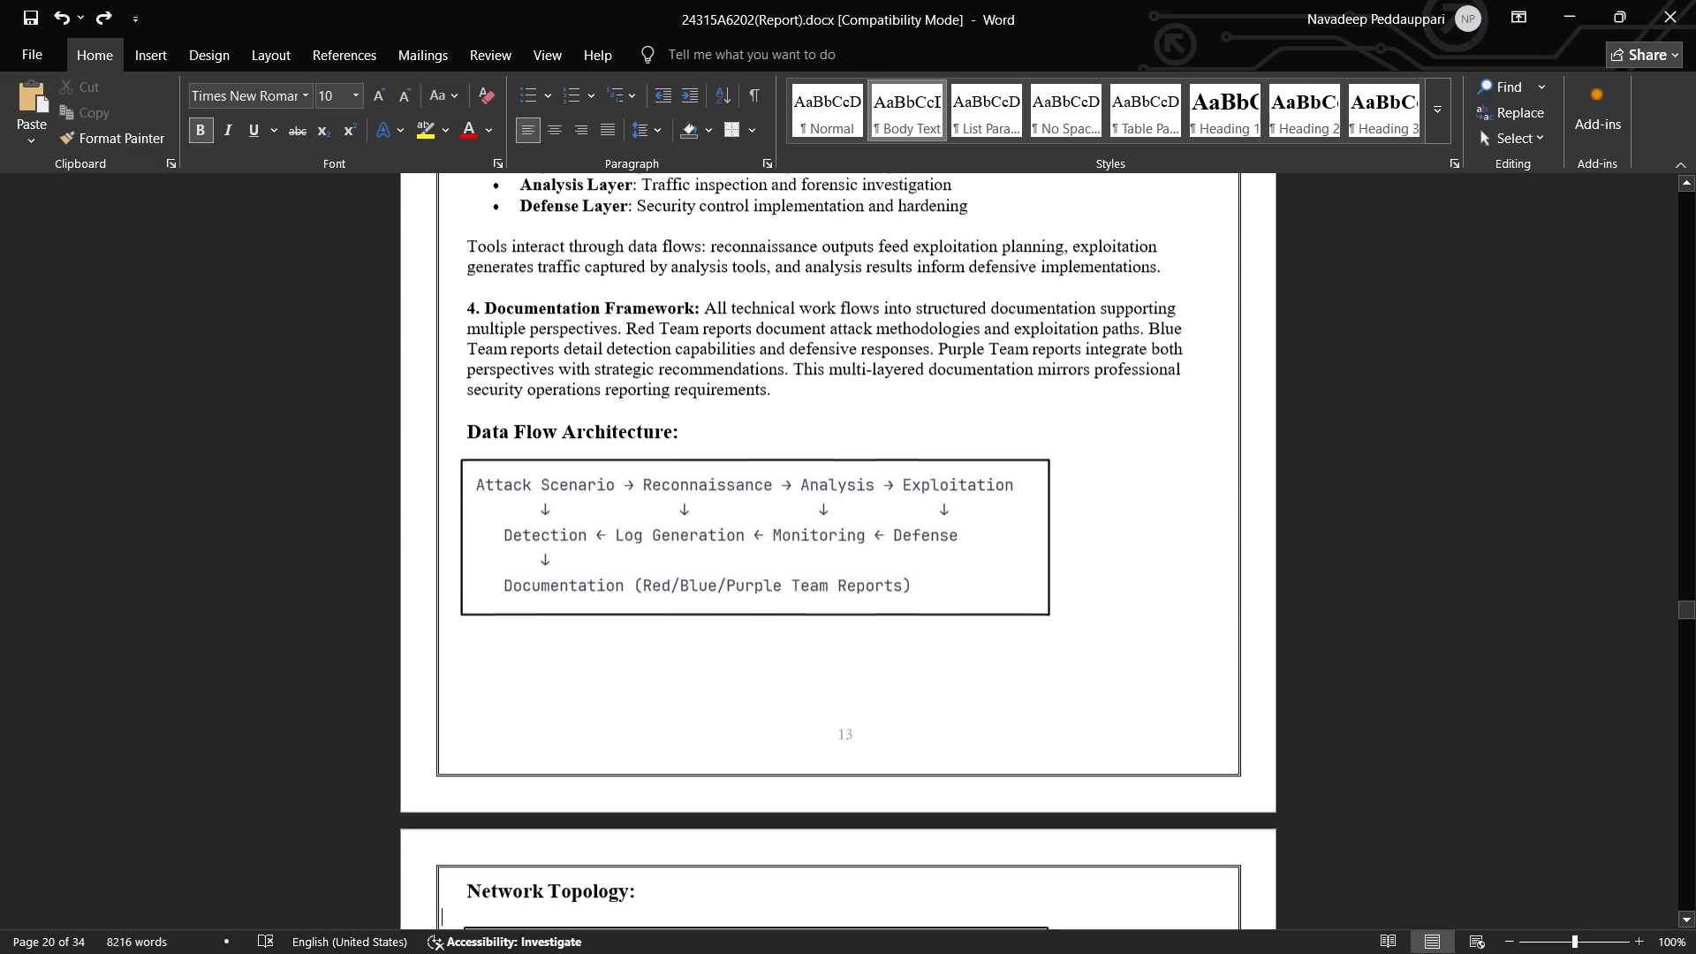
scroll(1169, 592, "down", 6)
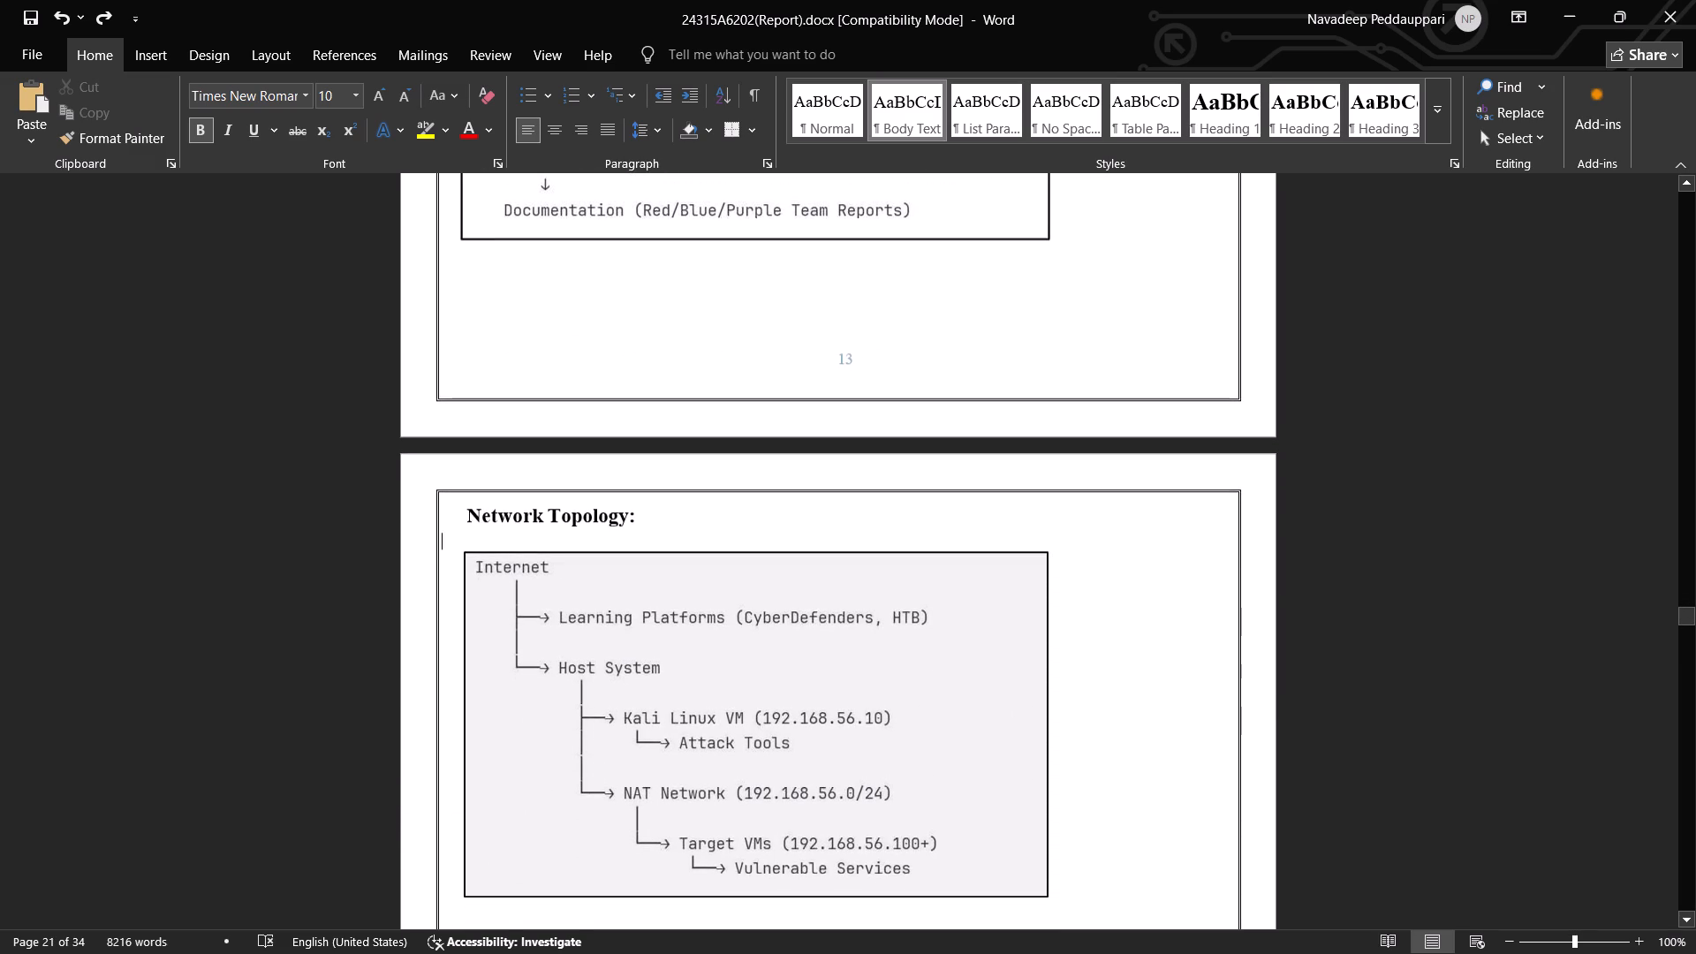
scroll(1169, 592, "down", 2)
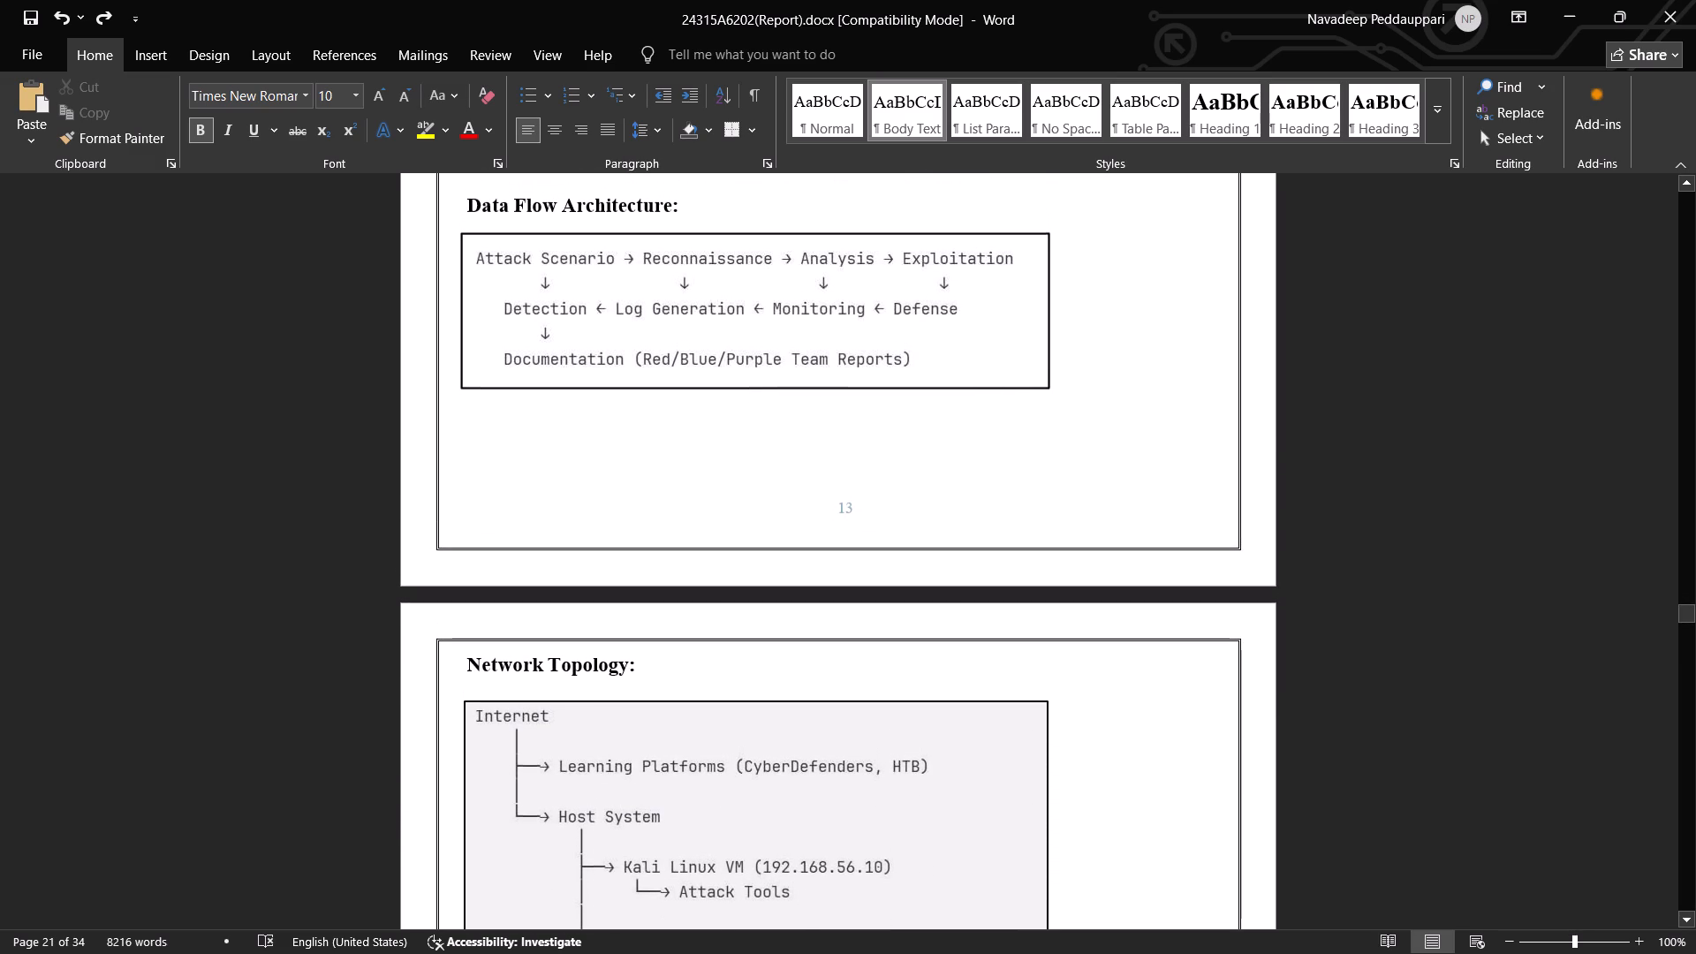
scroll(1169, 592, "down", 1)
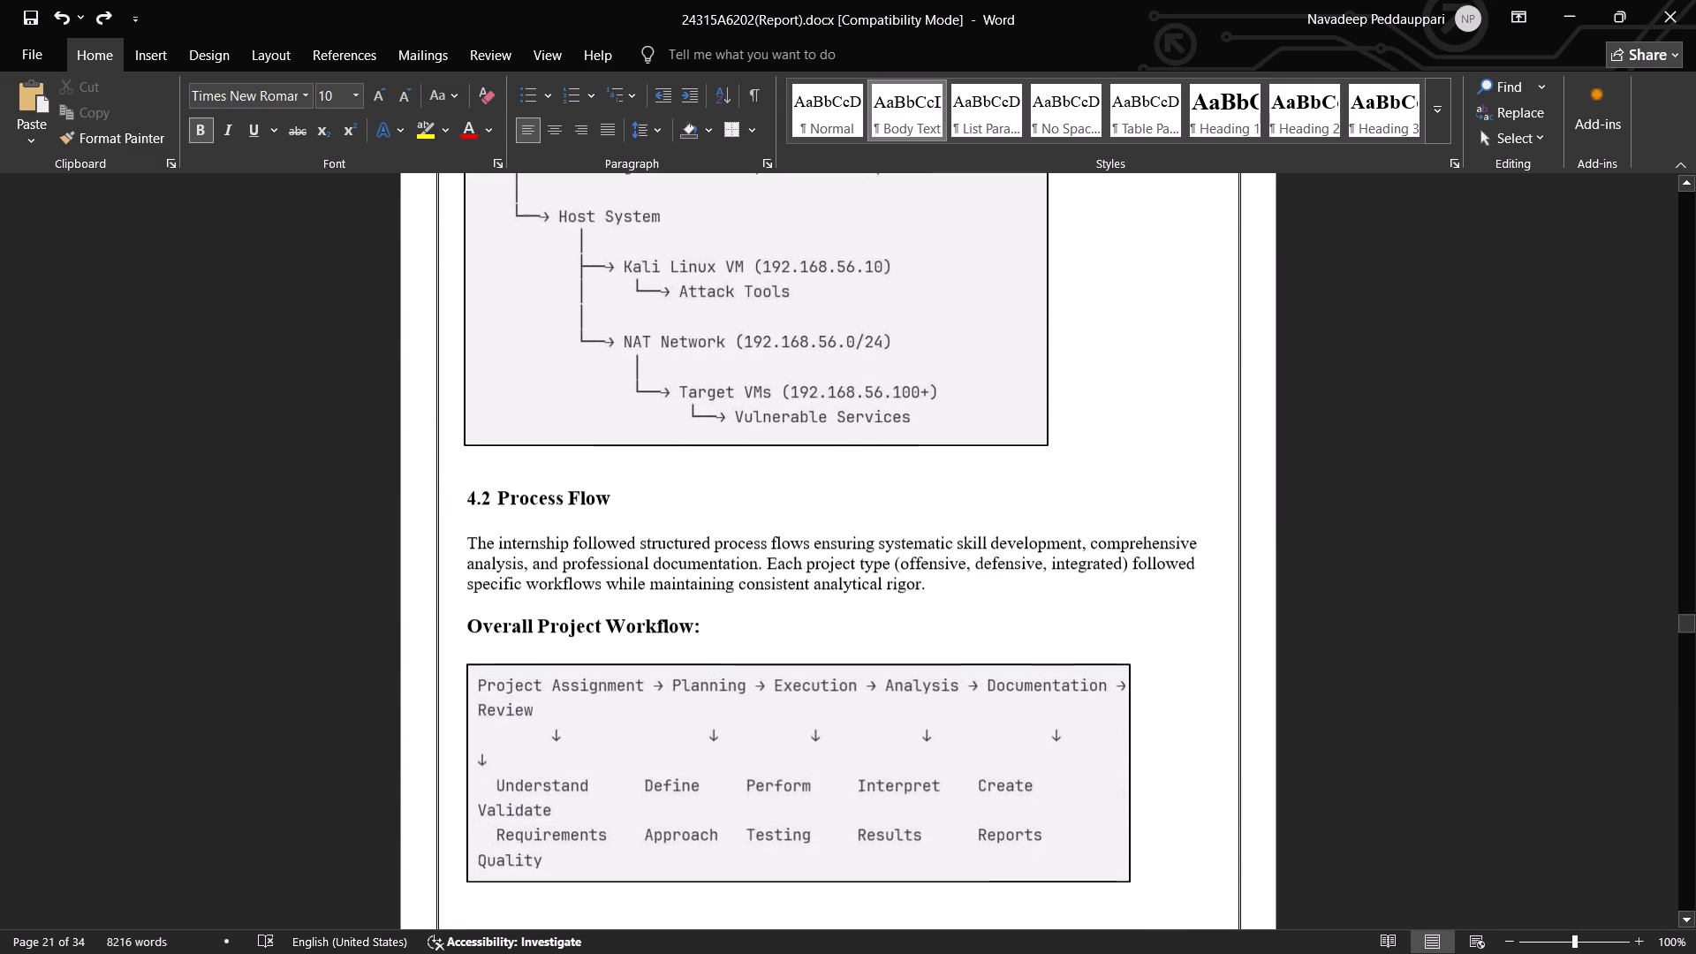
scroll(1169, 592, "up", 1)
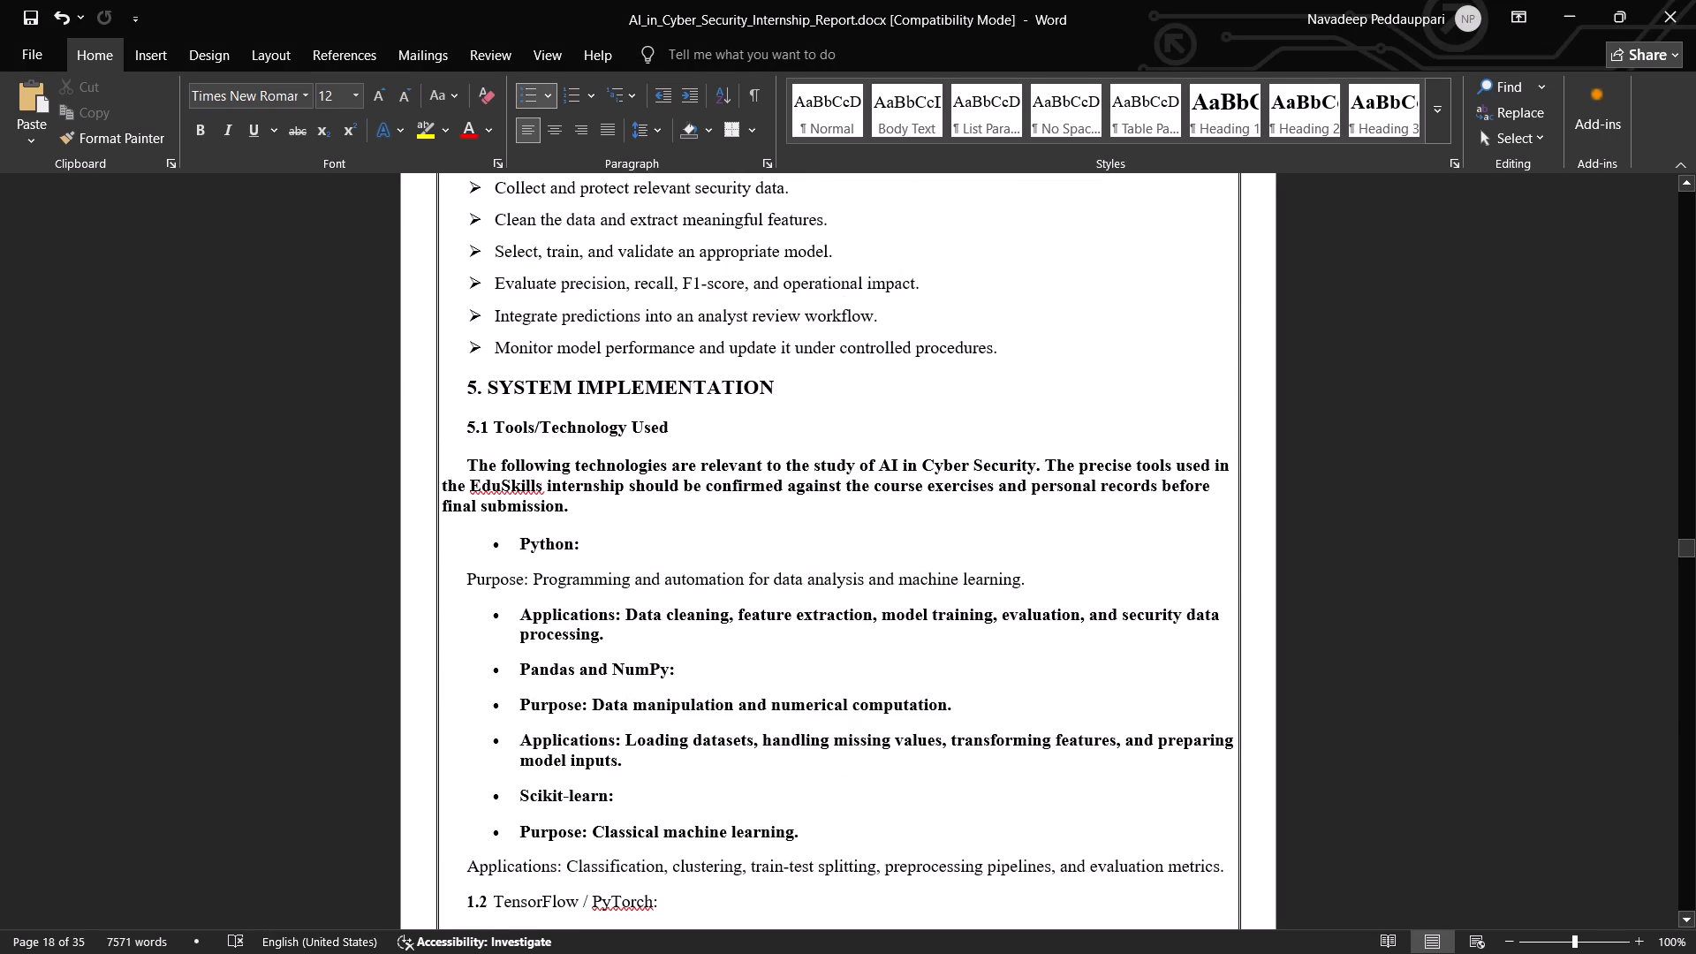
Check section 4 from Component Interactions to the start of the Overall Process list and save the internship report.
scroll(1060, 622, "up", 5)
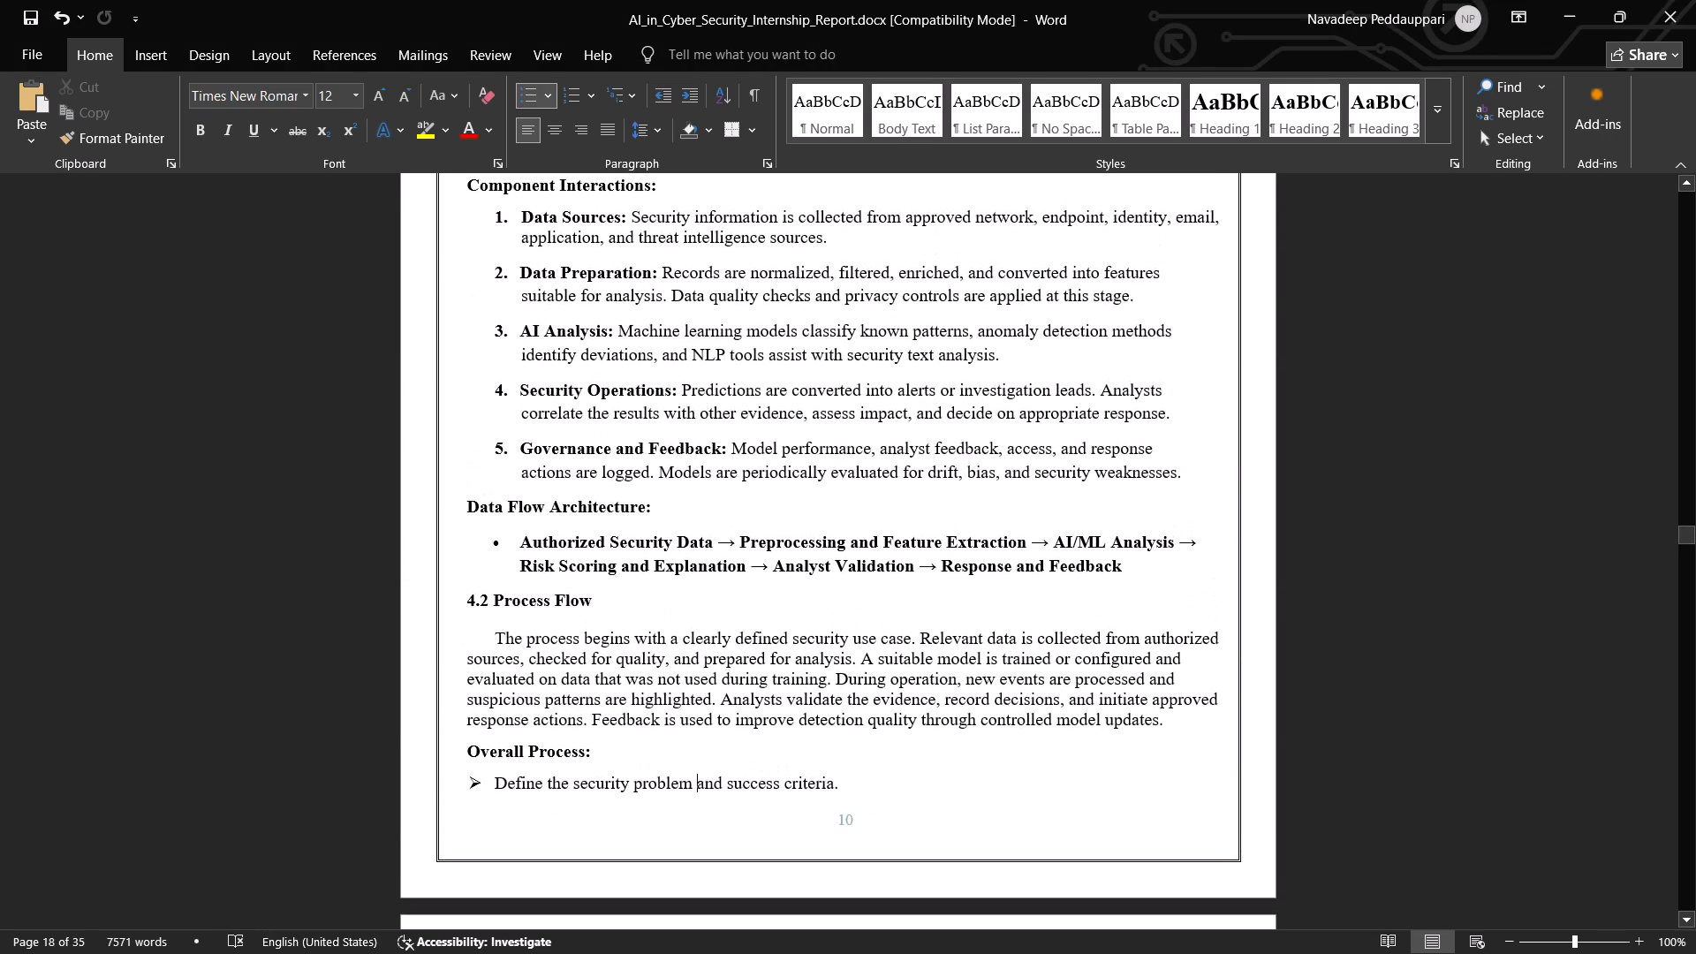
scroll(1060, 622, "up", 2)
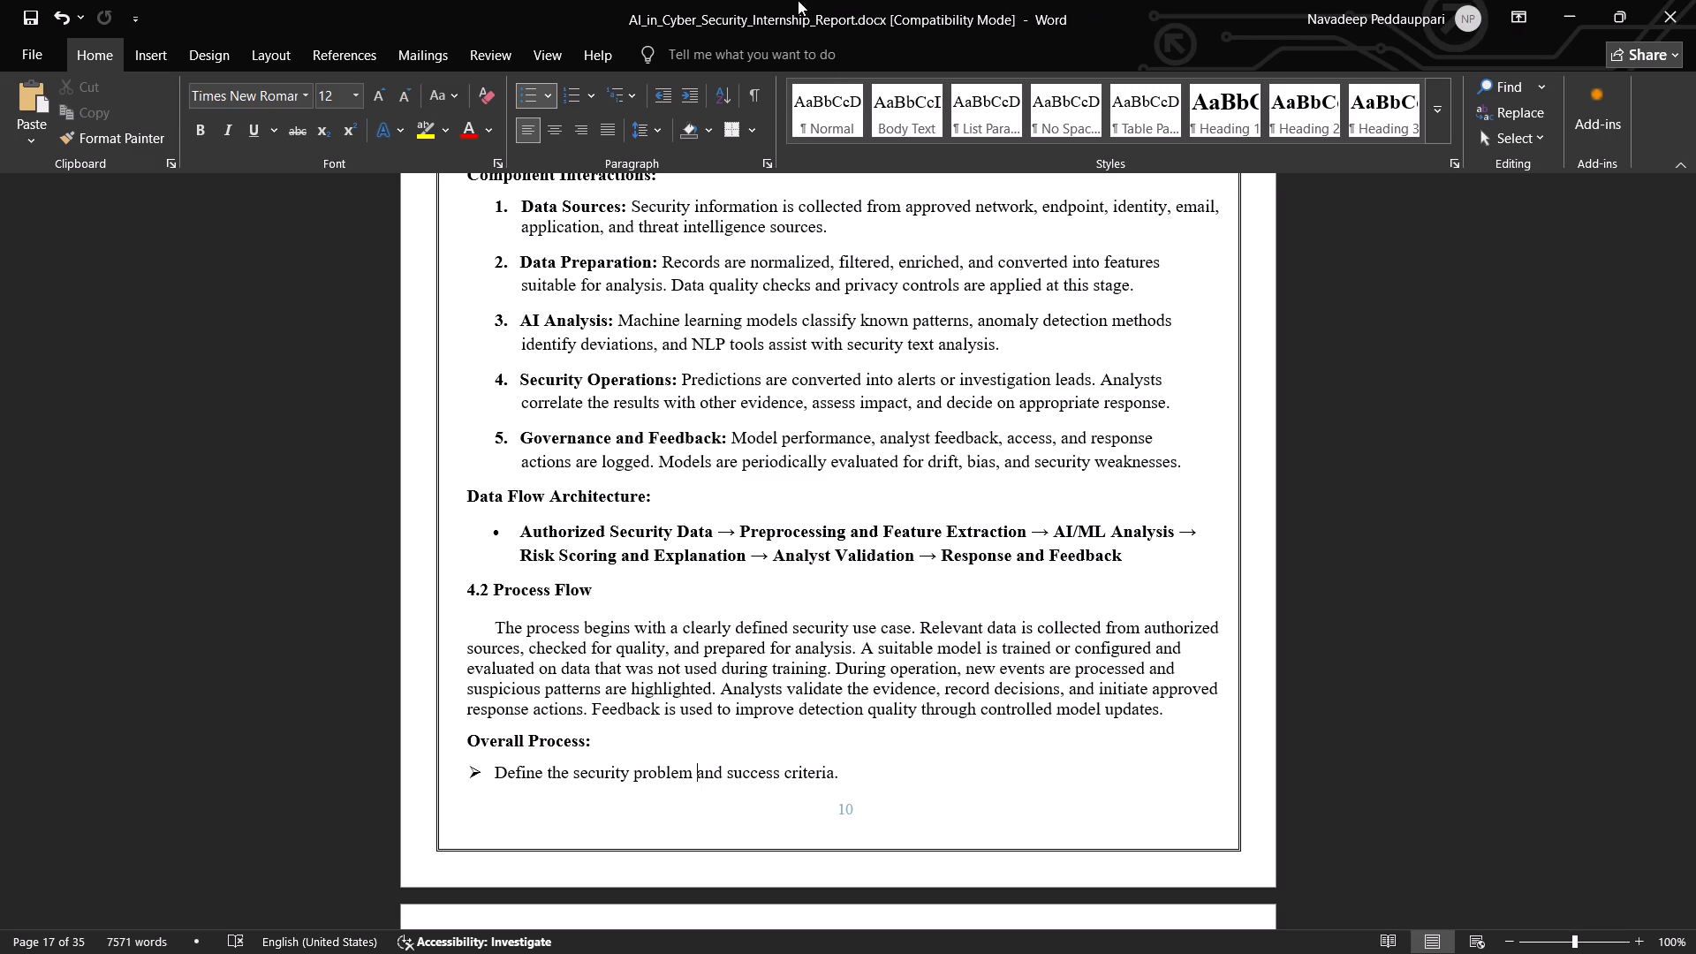
key("ctrl+s")
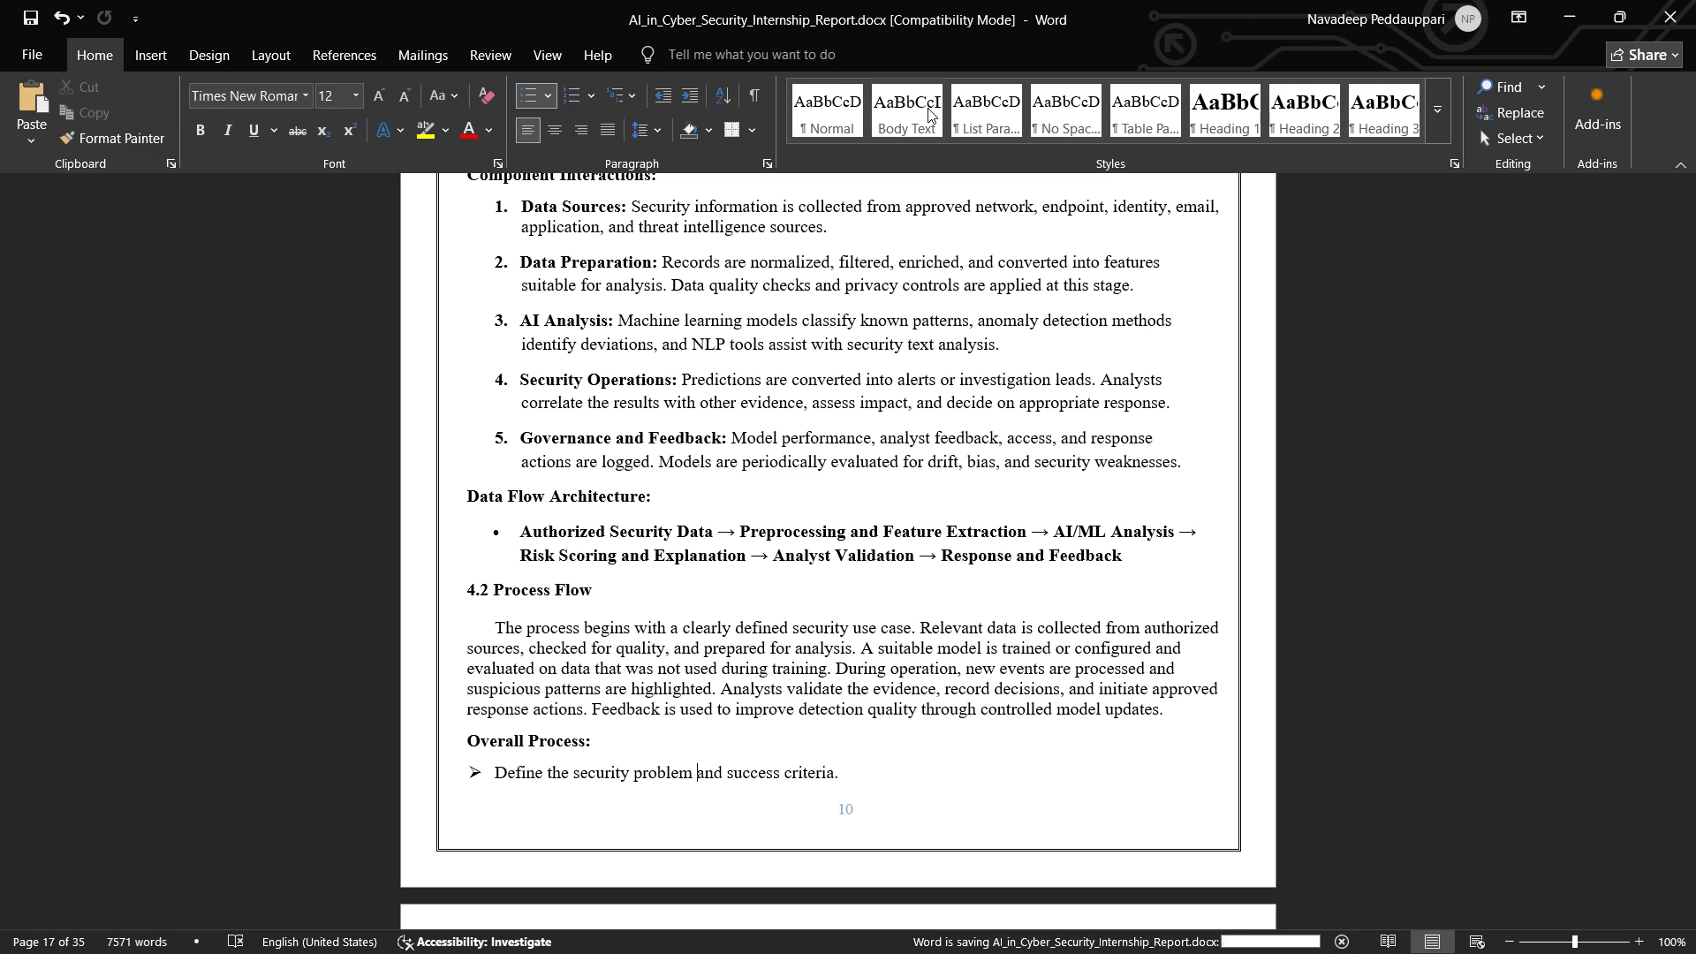
Examine the layout from 4.2 Process Flow and the Overall Process list through the 5.1 Tools/Technology Used content.
scroll(1040, 385, "down", 1)
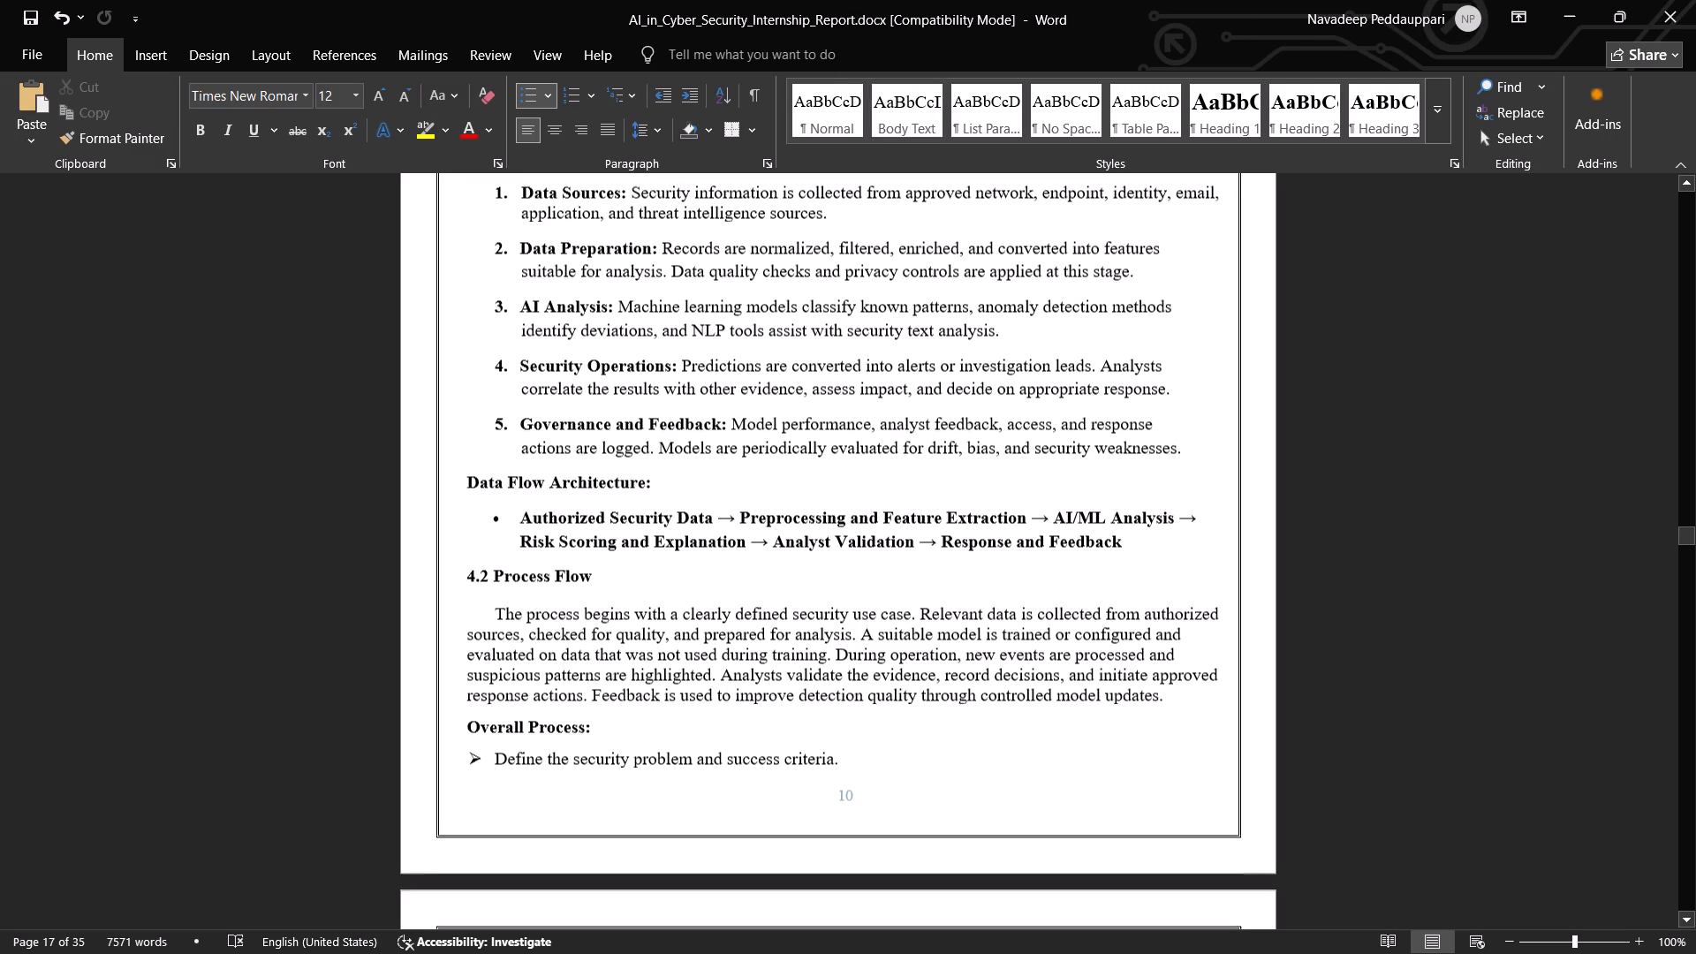
scroll(1040, 385, "down", 2)
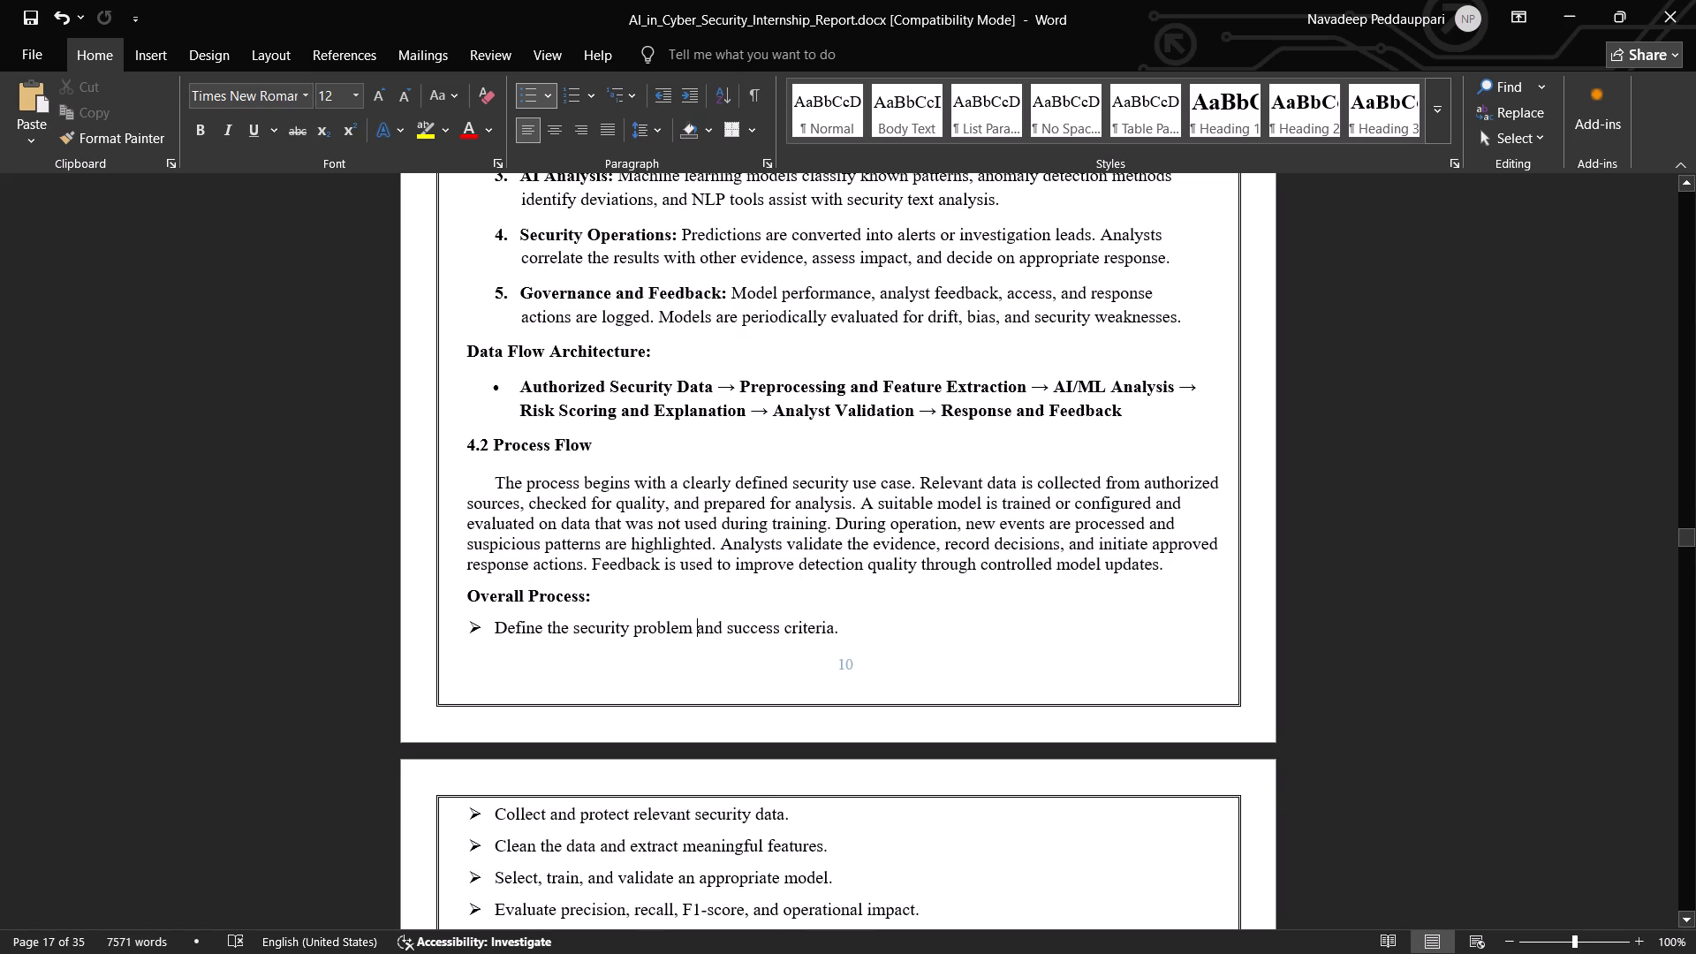
scroll(1106, 575, "down", 2)
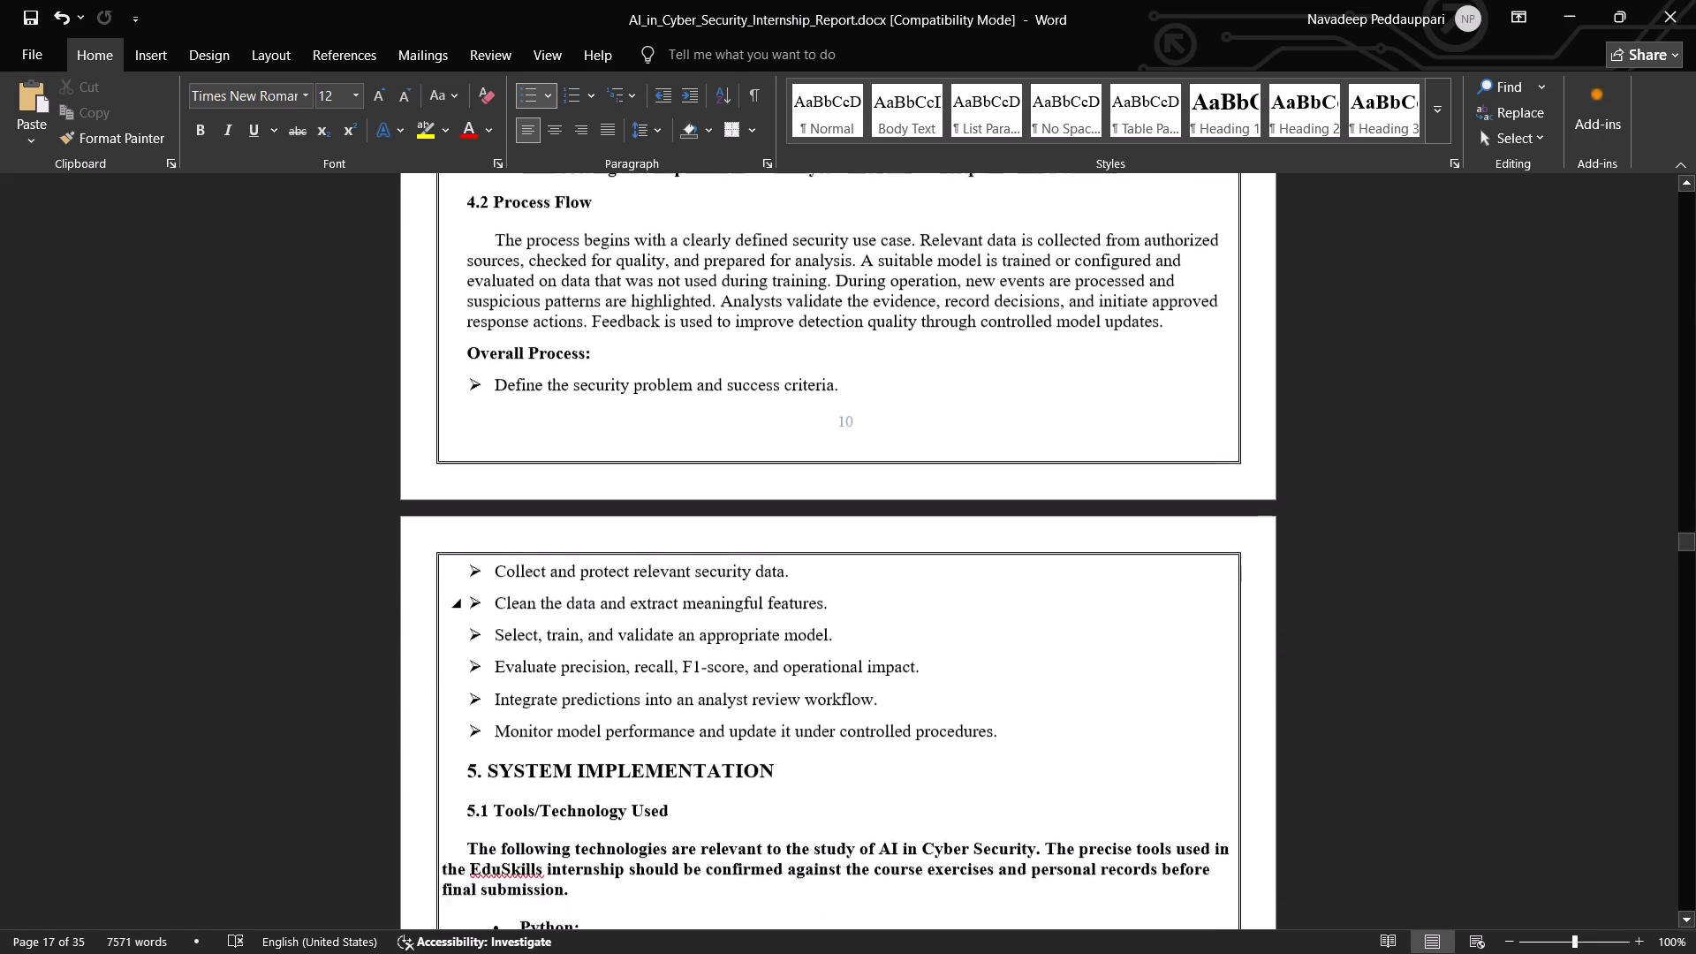
scroll(1106, 575, "down", 3)
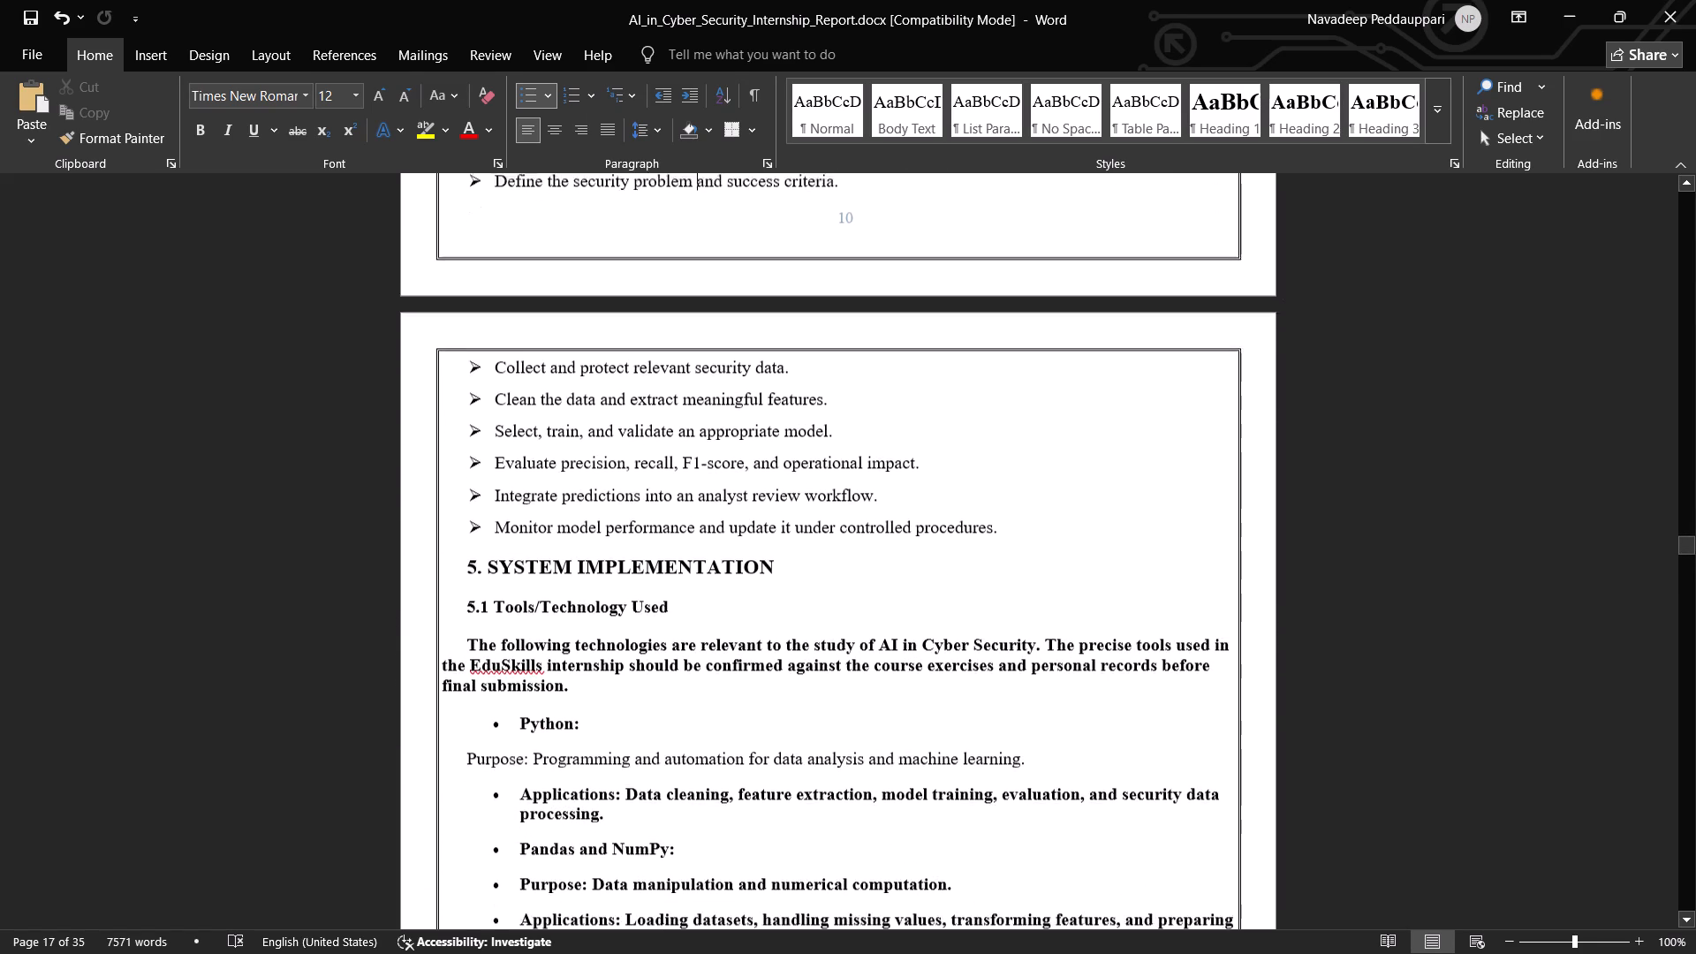
scroll(1106, 575, "down", 1)
scroll(1106, 575, "up", 1)
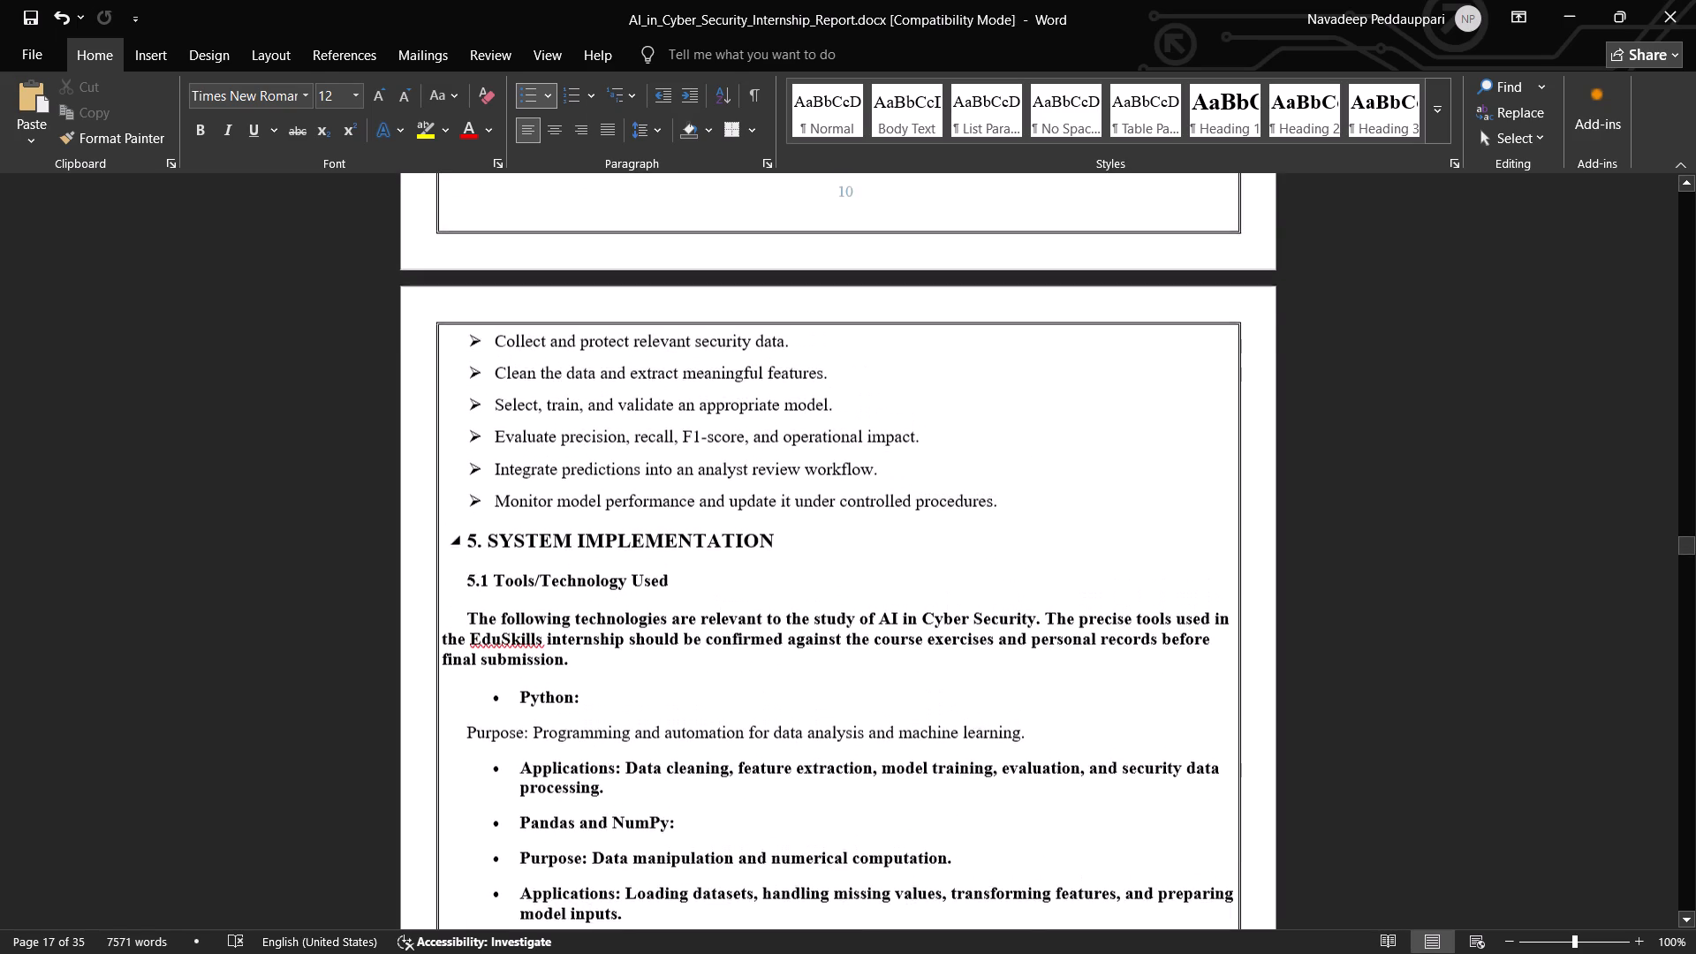
scroll(1106, 575, "up", 2)
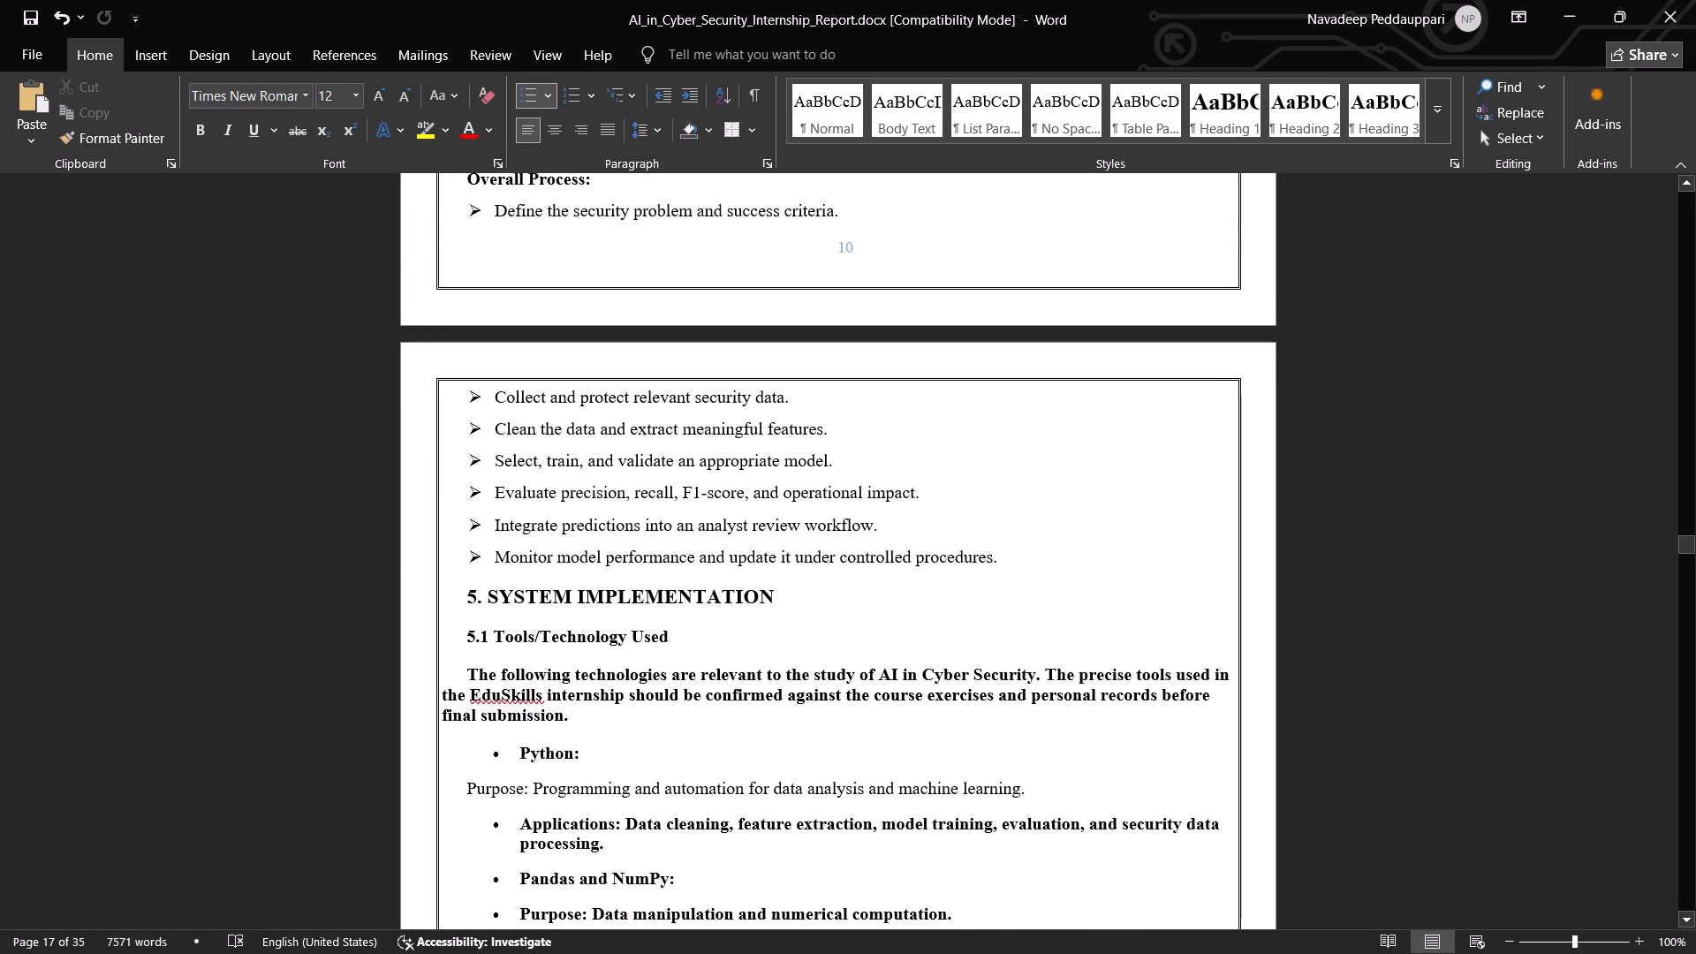
Ignore all spelling flags for "EduSkills" and "PyTorch" in the 5.1 Tools/Technology Used content.
right_click(500, 697)
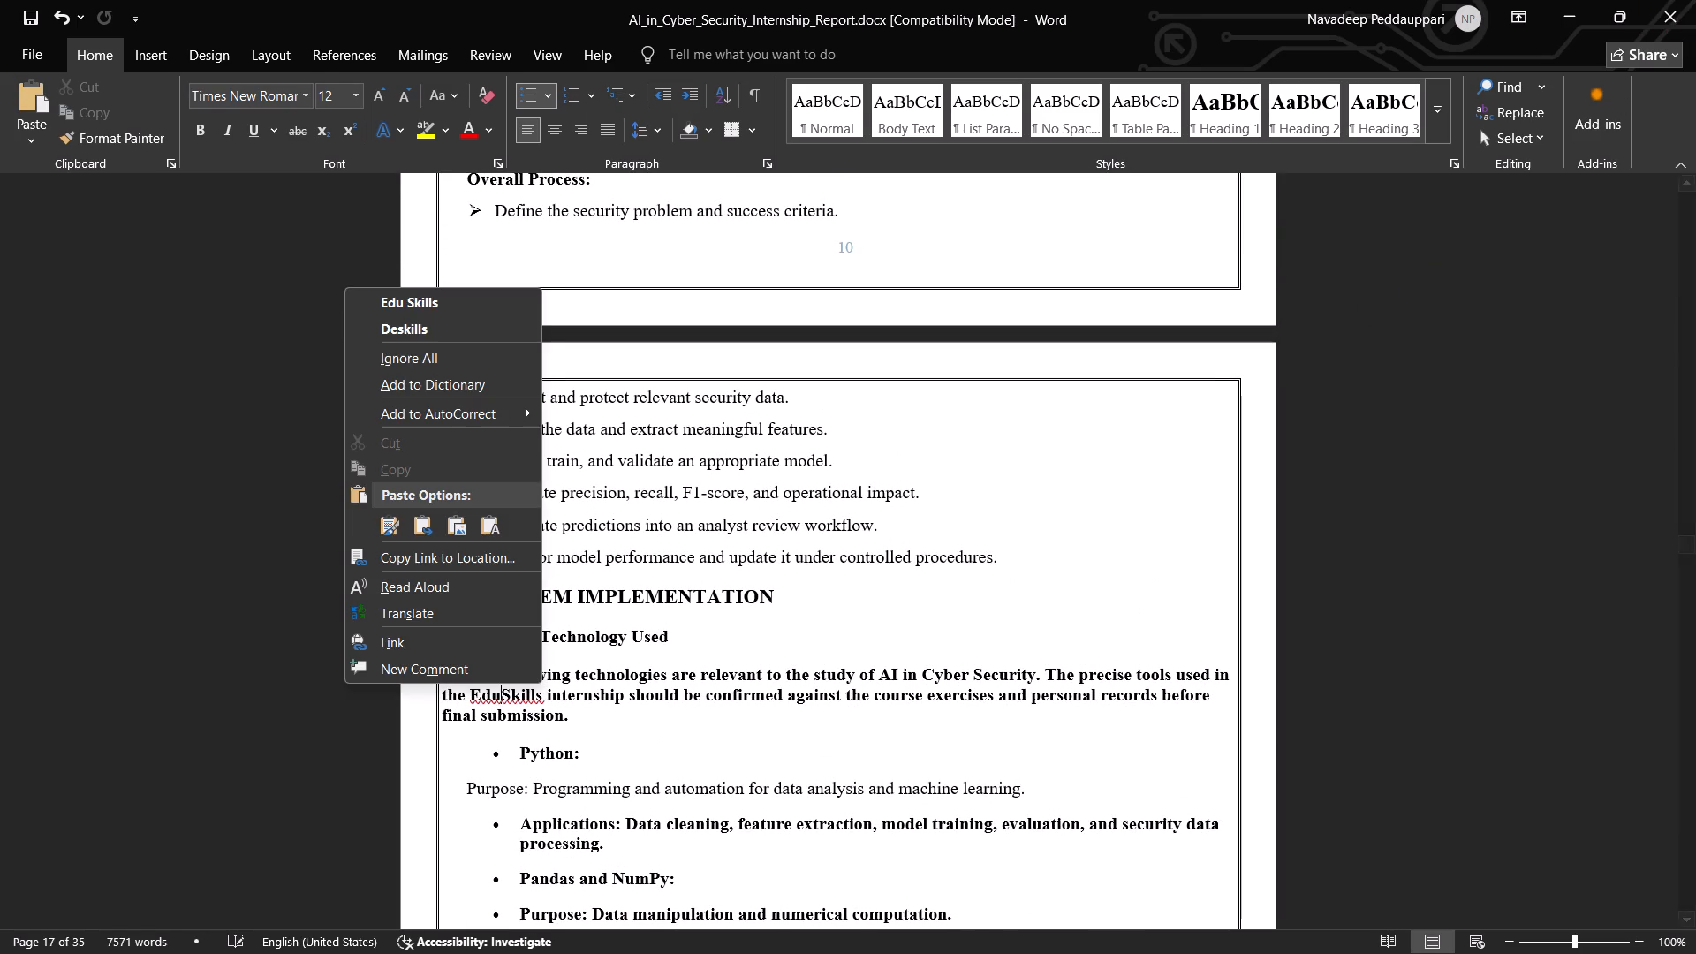
left_click(423, 356)
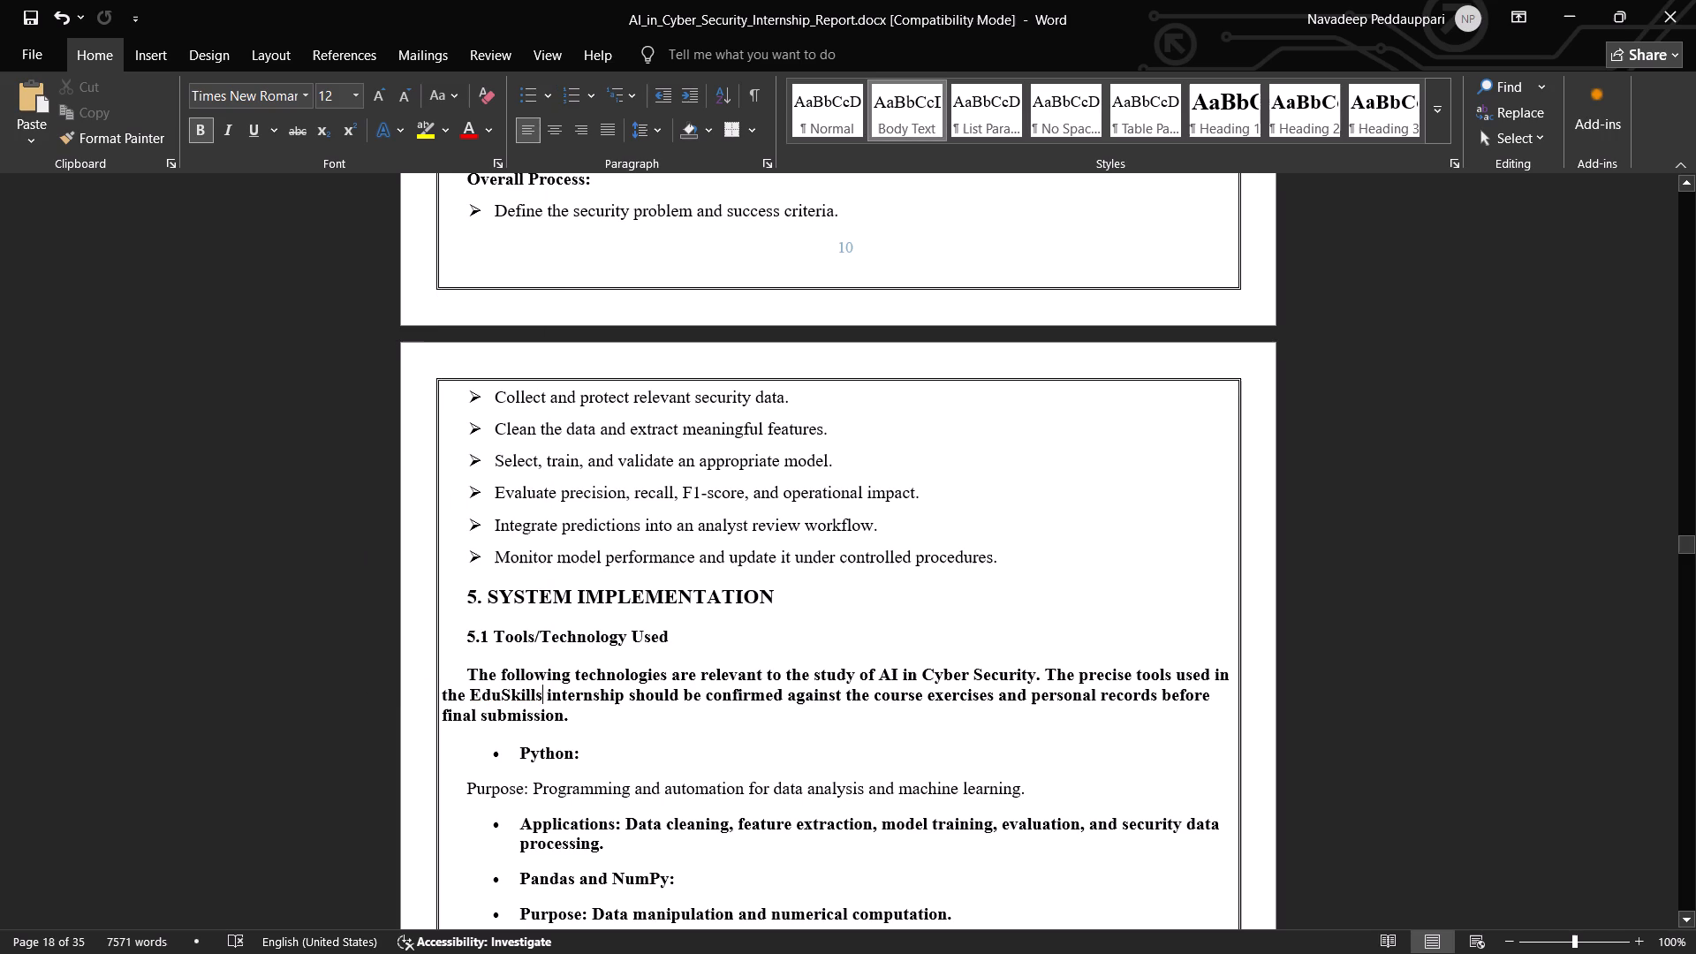
scroll(754, 727, "down", 5)
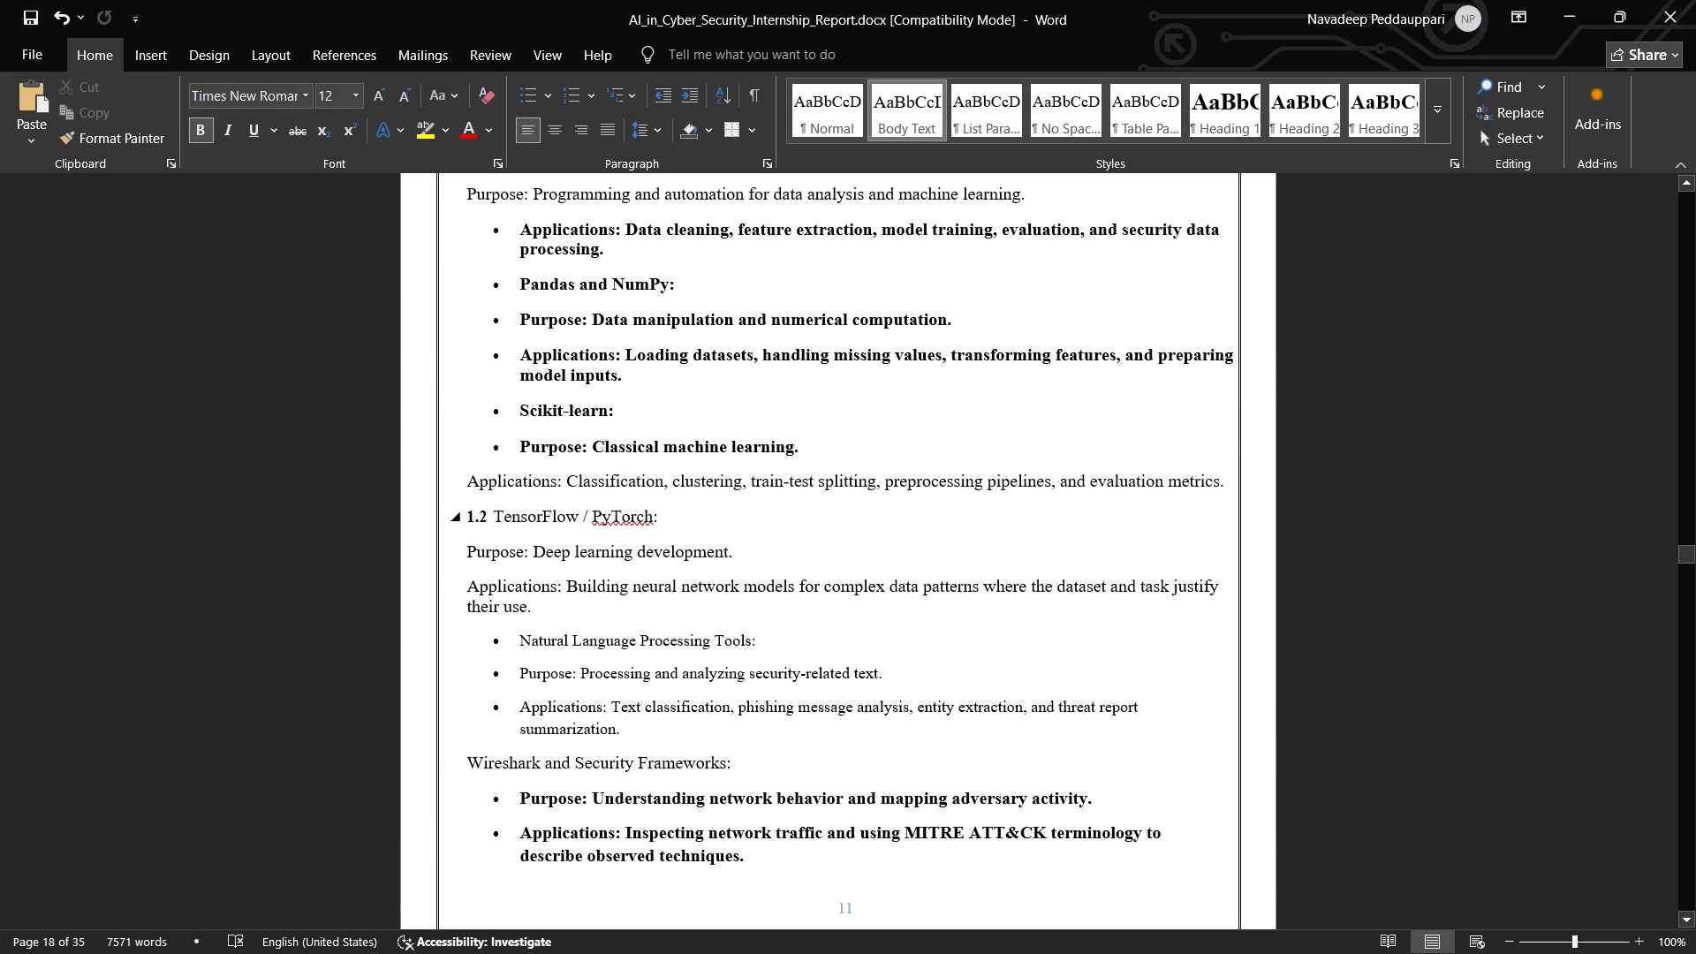
right_click(618, 525)
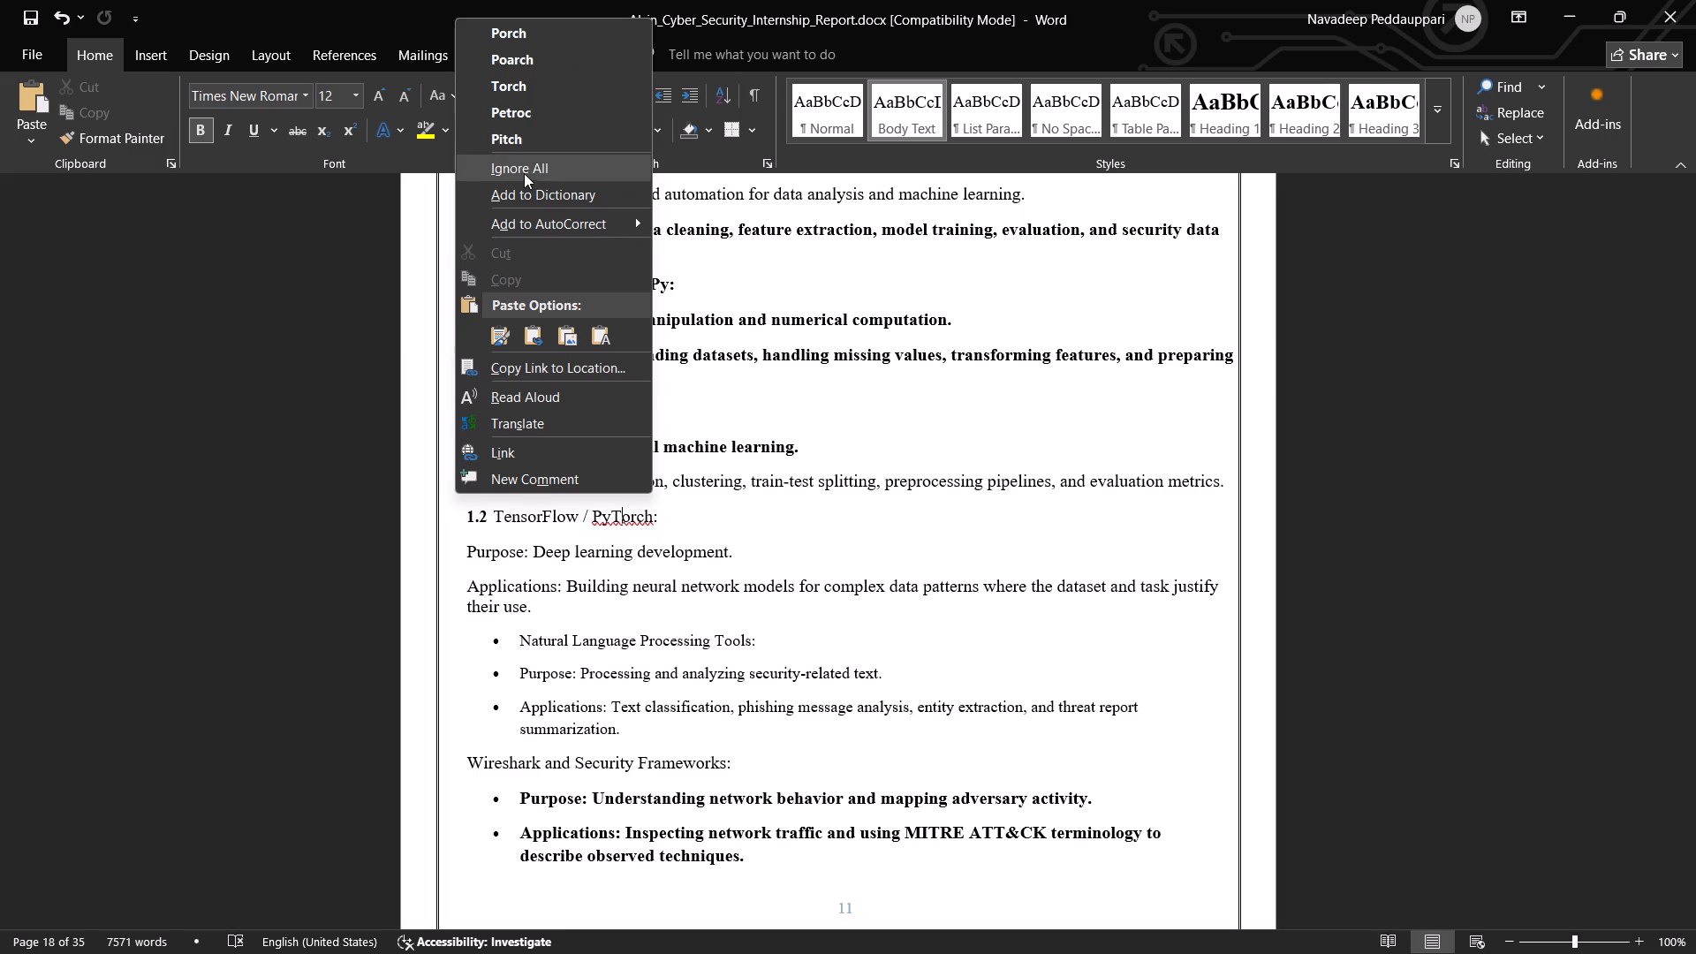
left_click(525, 174)
Return to the start of section 5 and save the internship report.
scroll(793, 350, "up", 1)
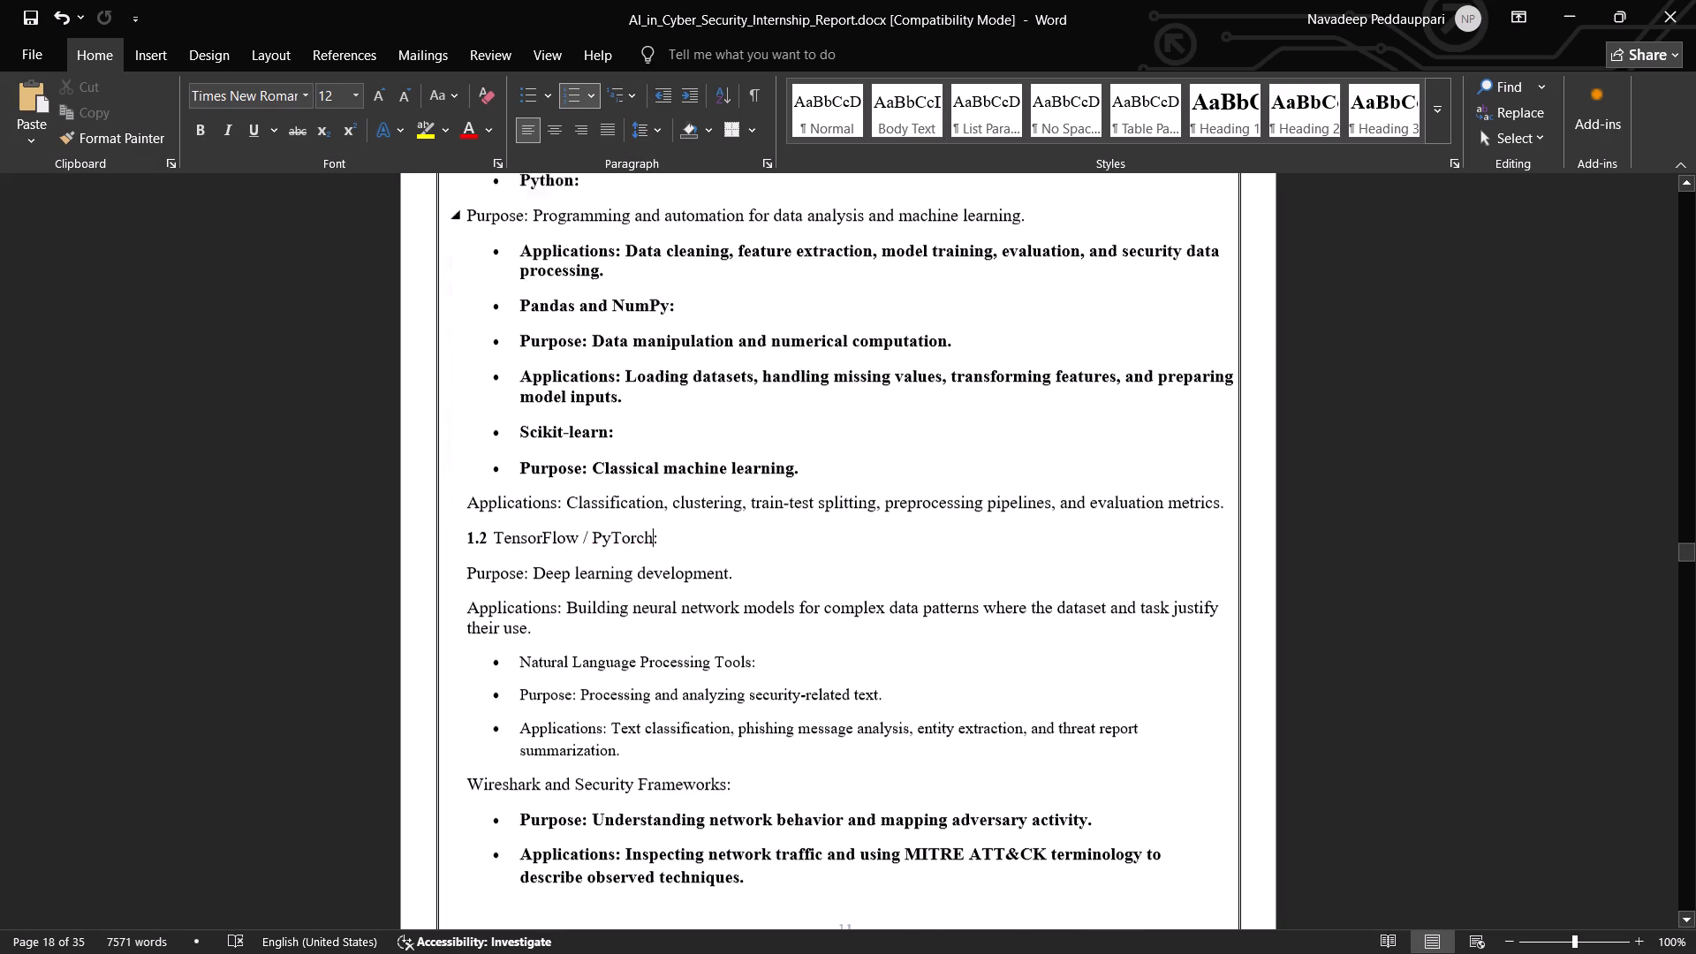
scroll(793, 350, "up", 2)
key("ctrl+s")
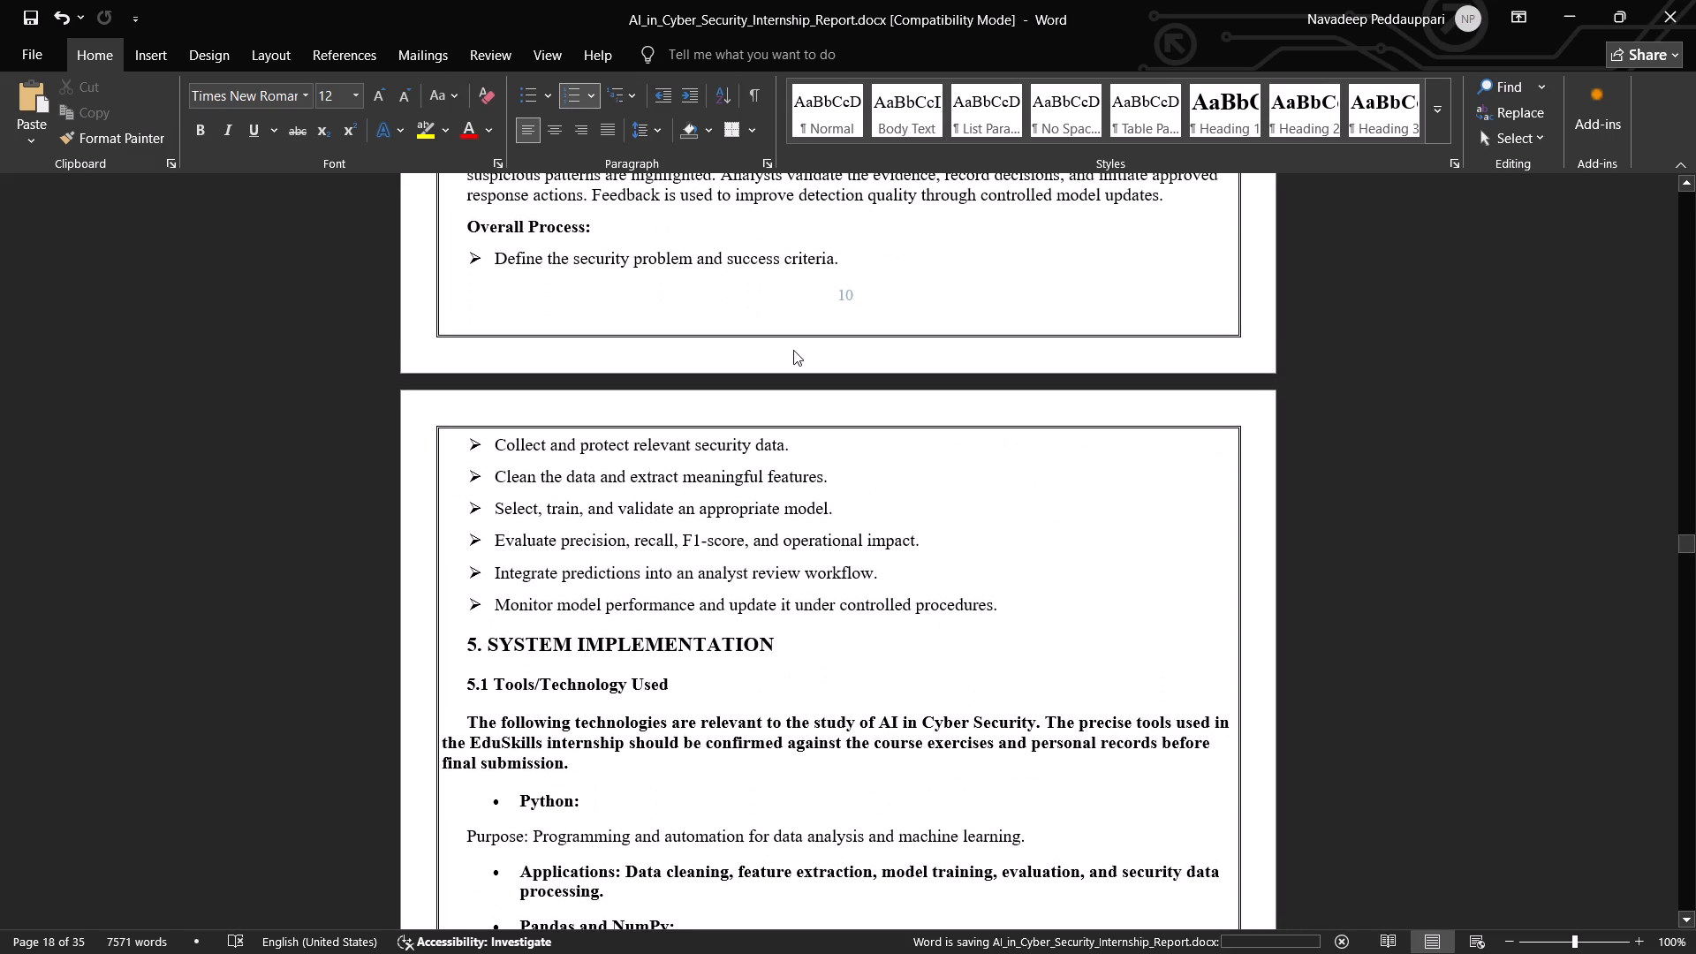
Close the internship report and the browser window with the ChatGPT conversation.
left_click(1695, 0)
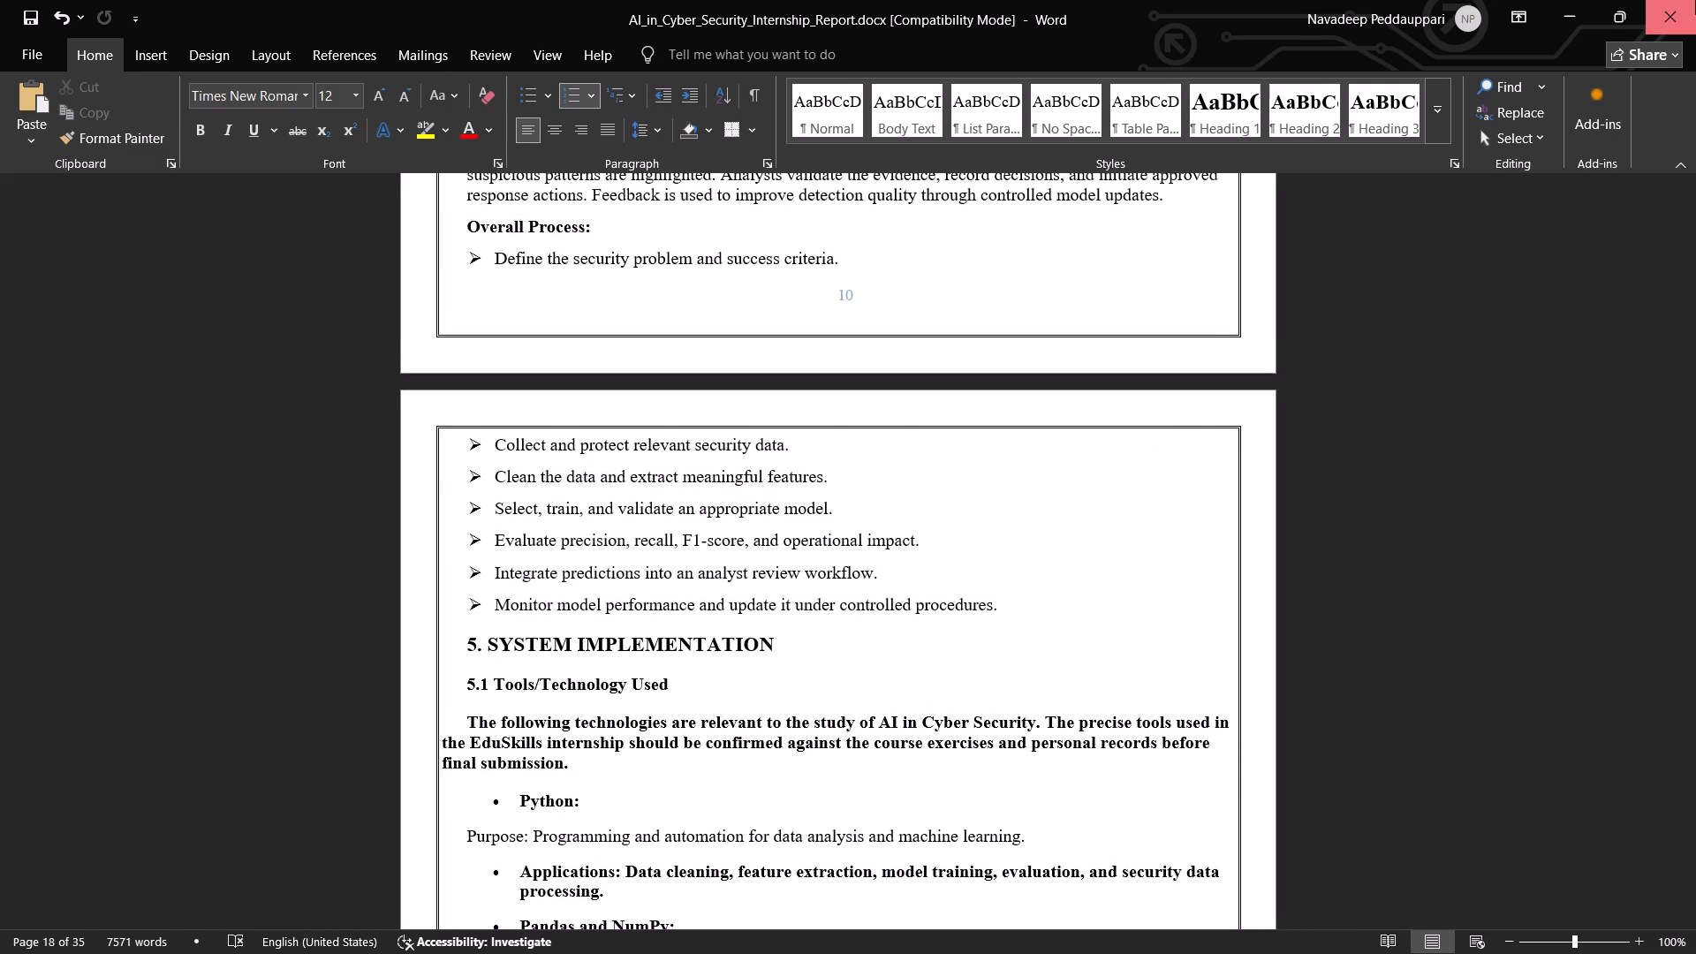
left_click(1695, 0)
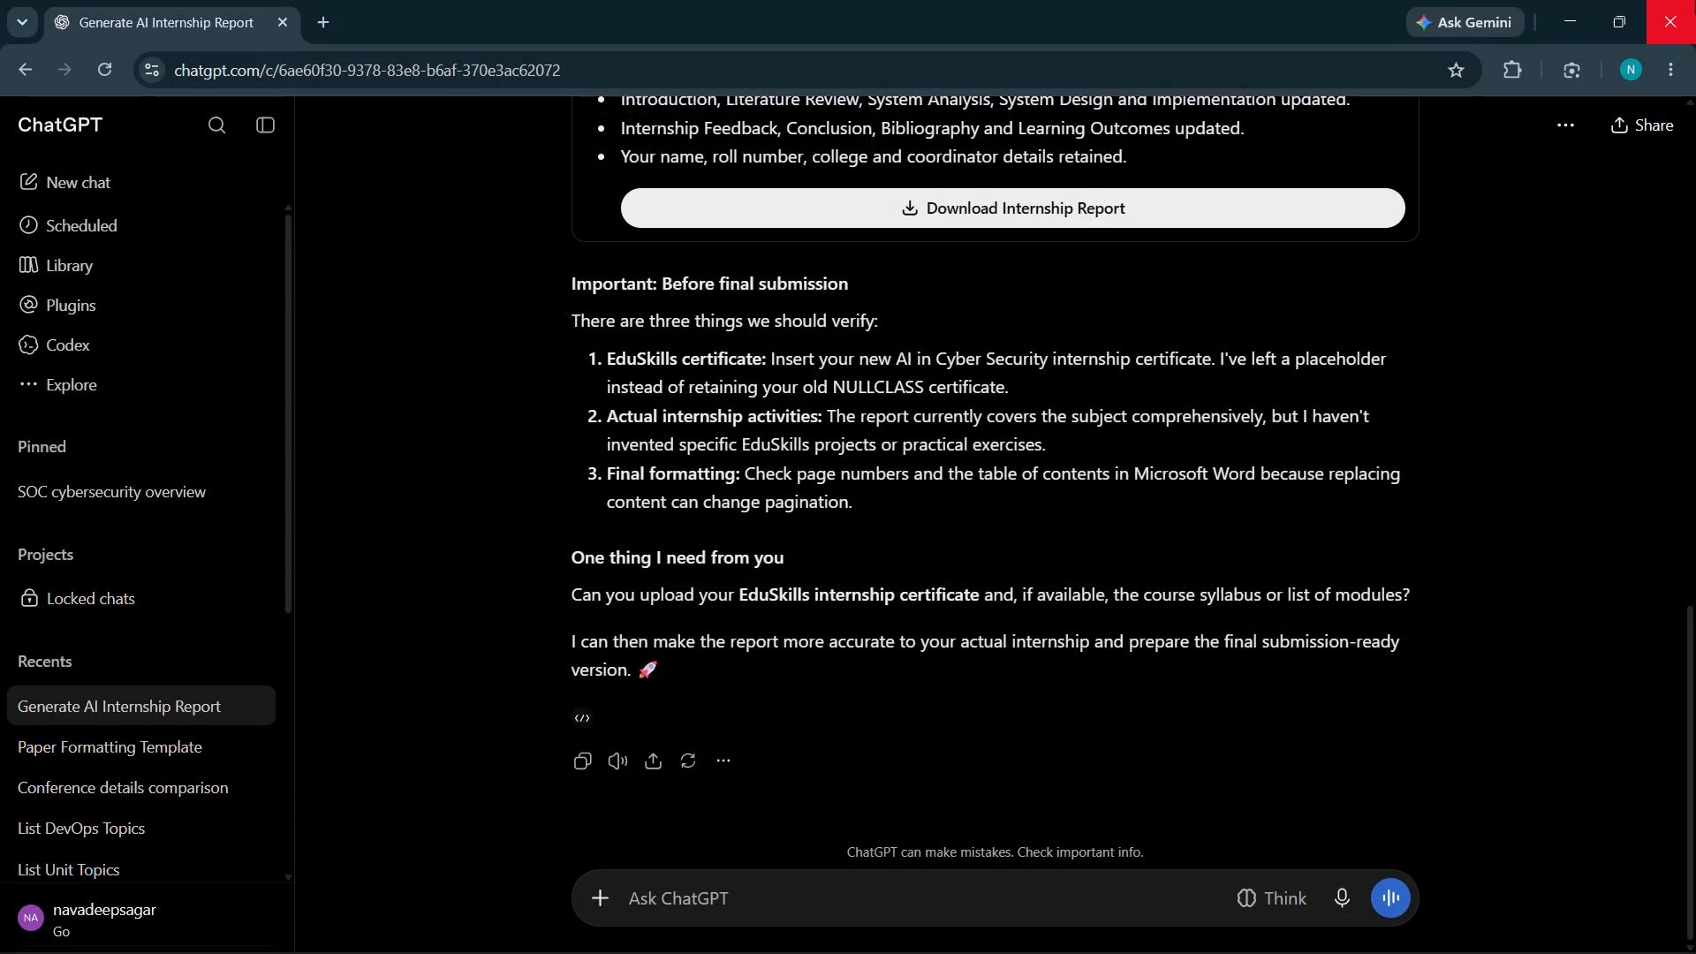
left_click(1695, 0)
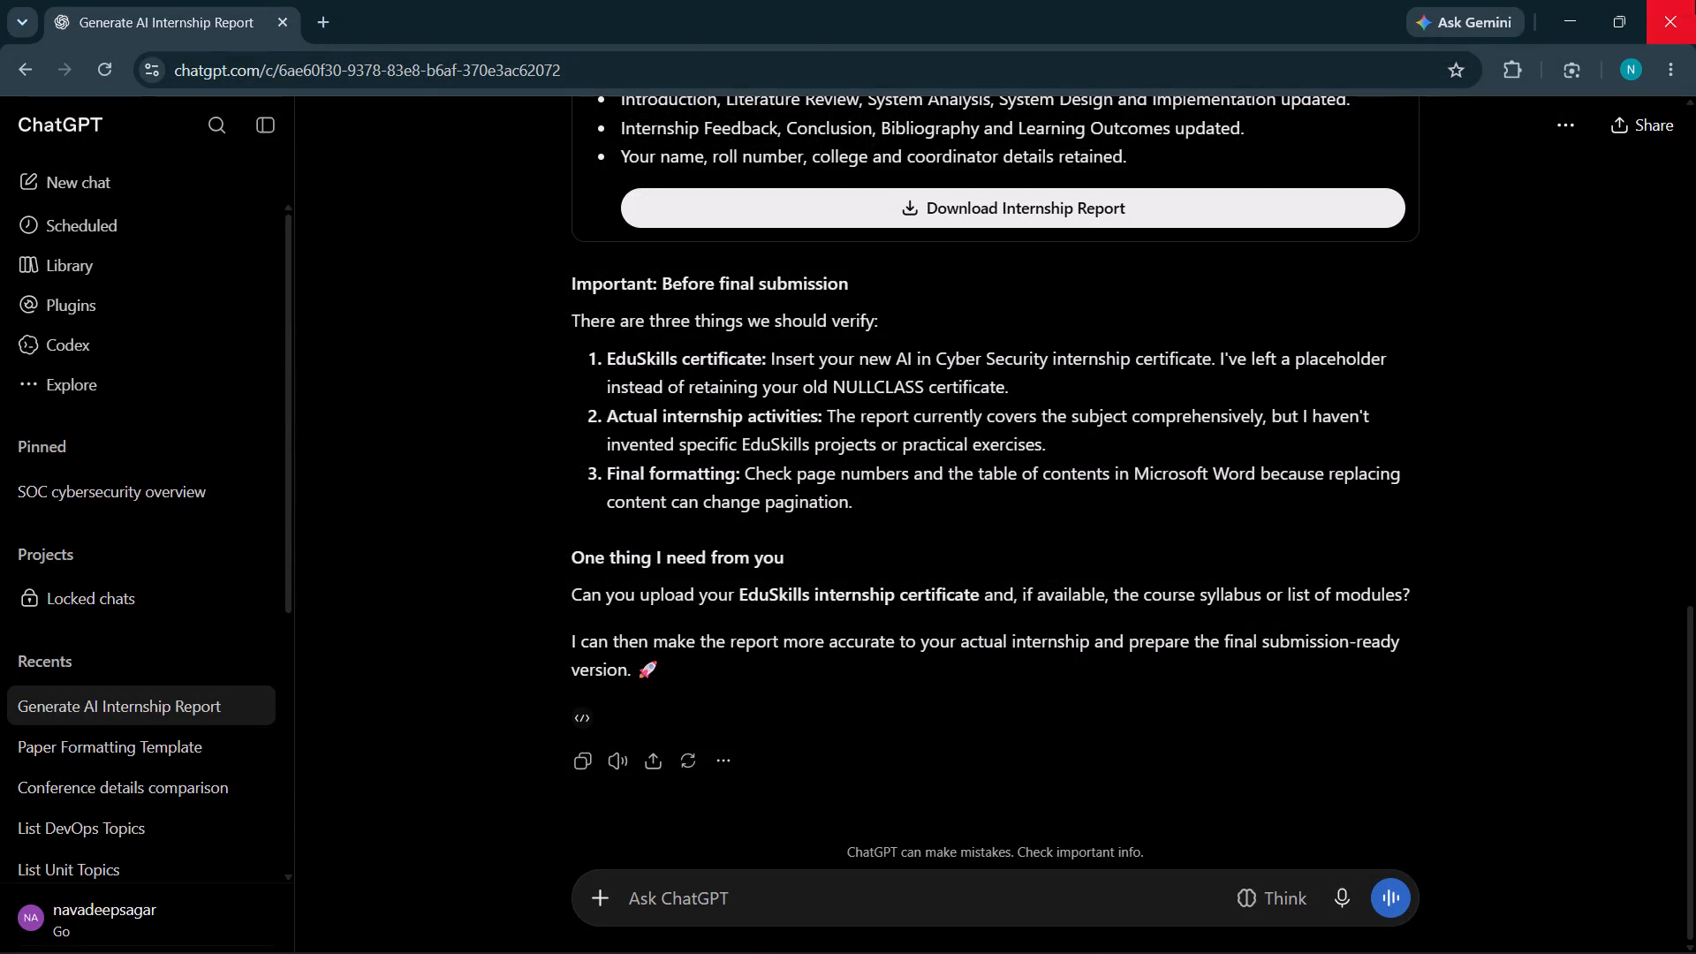